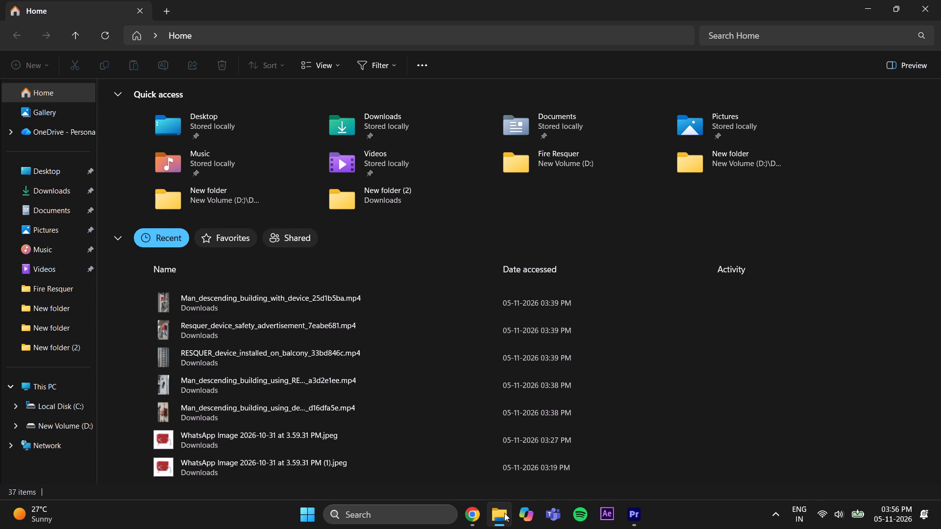
click(62, 190)
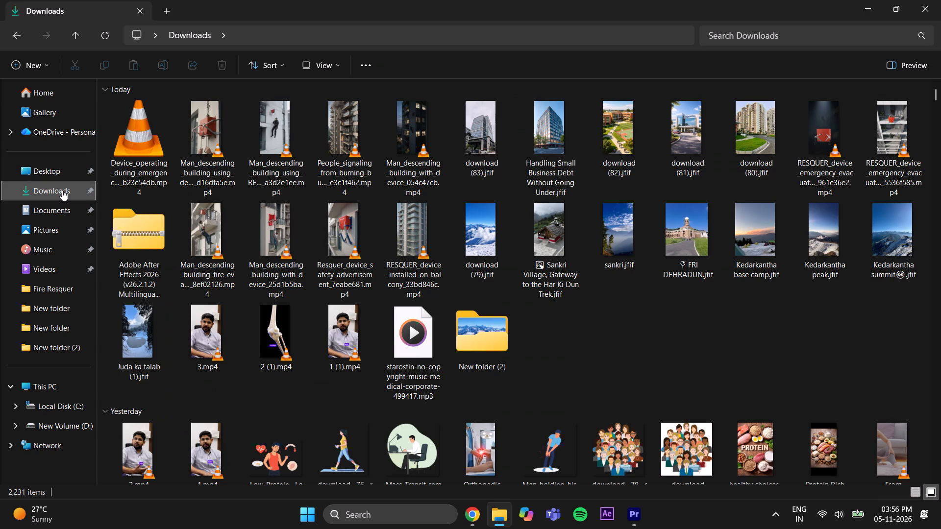
drag(134, 129, 217, 155)
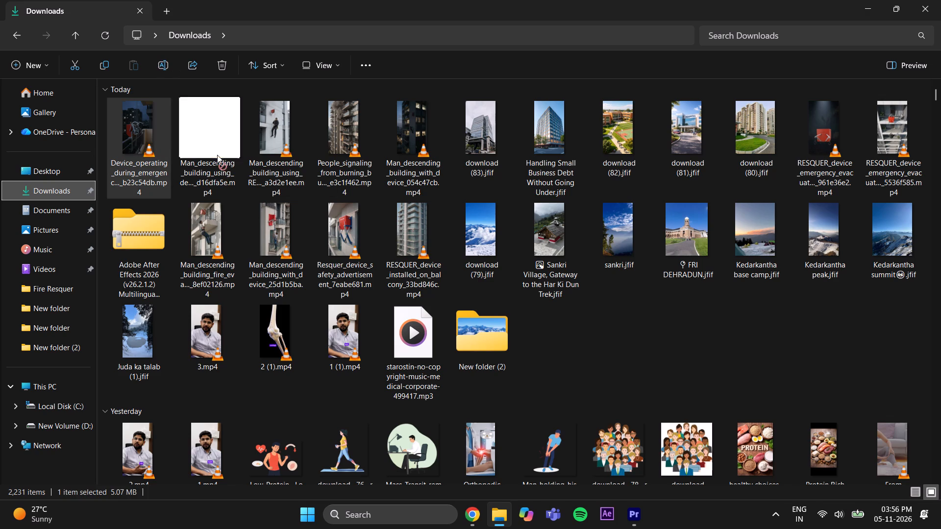
drag(217, 155, 261, 124)
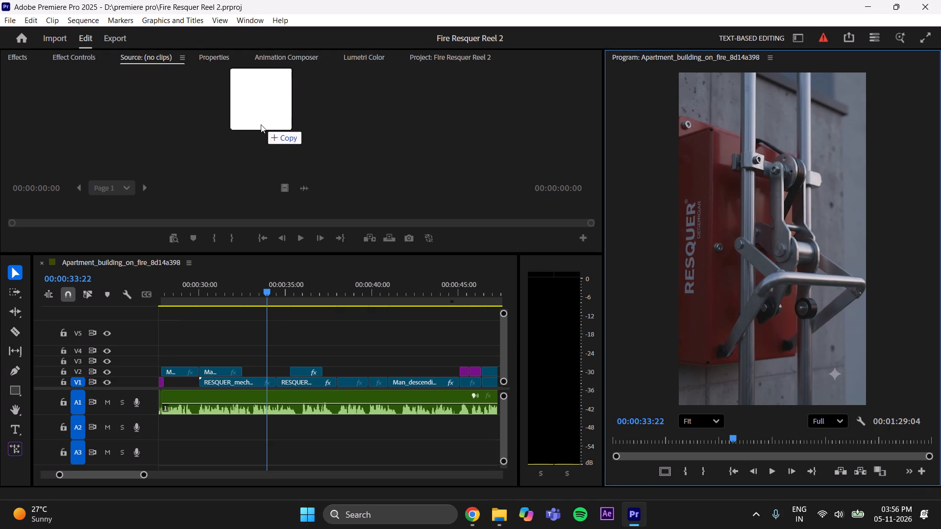
drag(261, 124, 261, 125)
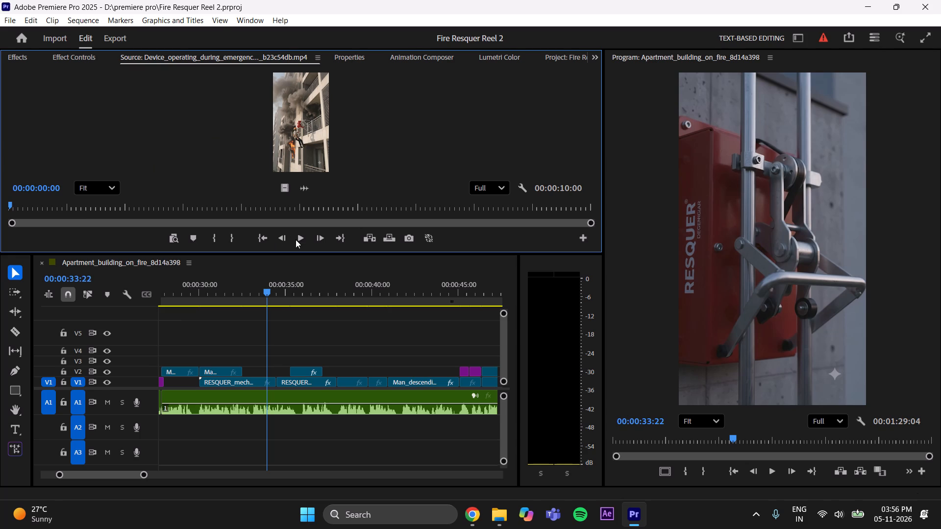
Set the sequence playhead to 00:00:29:23 and mark the source video's opening fire-descent shot from 00:00:00:00 to 00:00:02:10.
click(303, 238)
click(303, 238)
drag(255, 312, 173, 380)
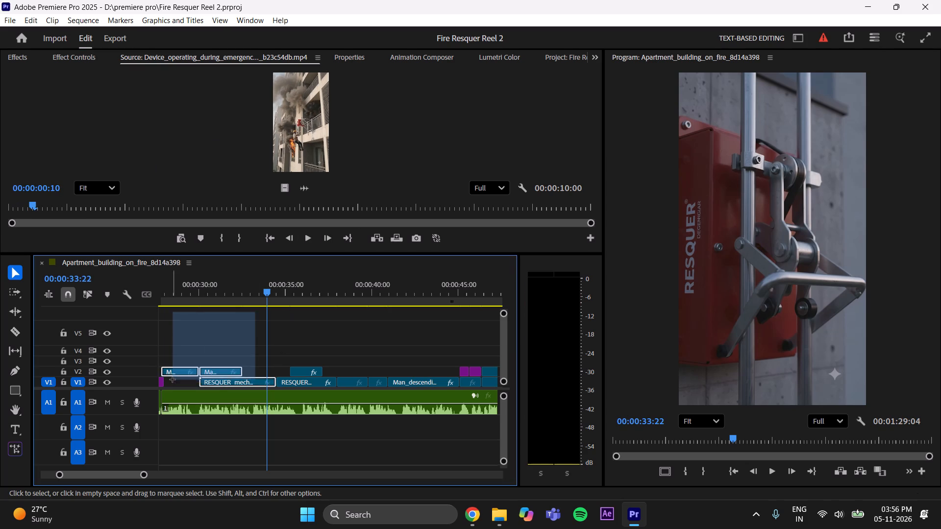
drag(173, 380, 207, 348)
drag(263, 285, 176, 331)
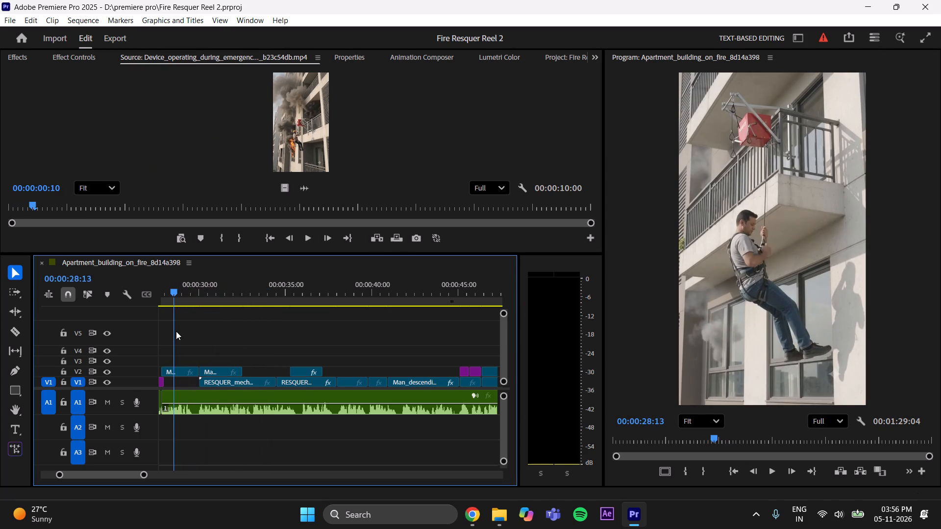
drag(176, 331, 201, 330)
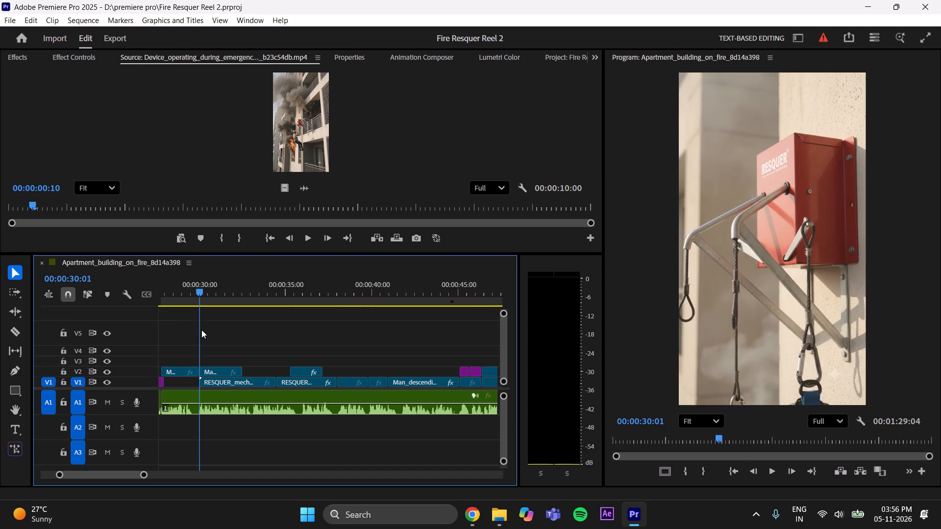
drag(201, 330, 200, 329)
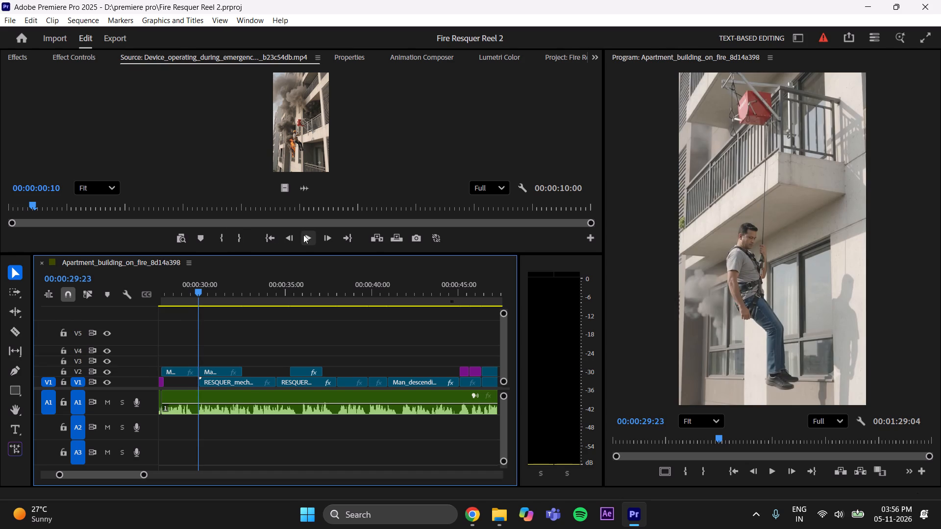
click(302, 237)
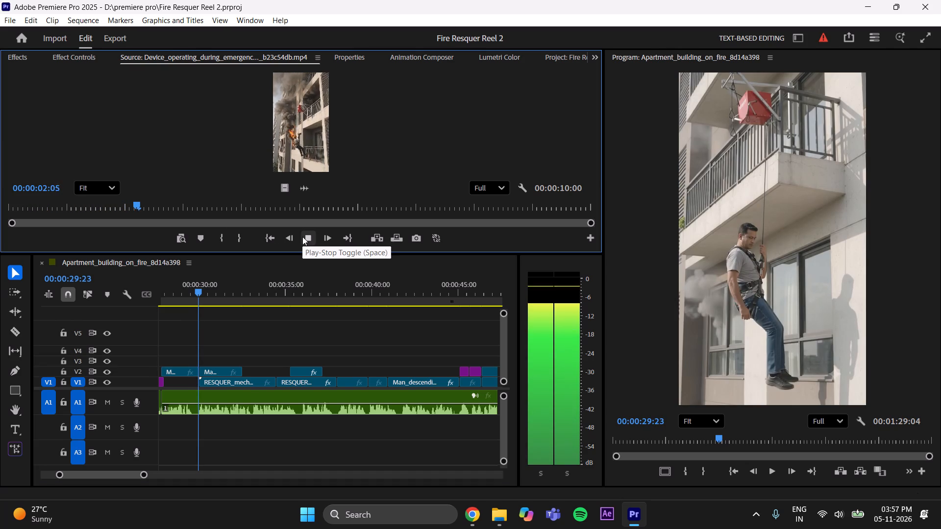
click(302, 237)
drag(199, 201, 188, 221)
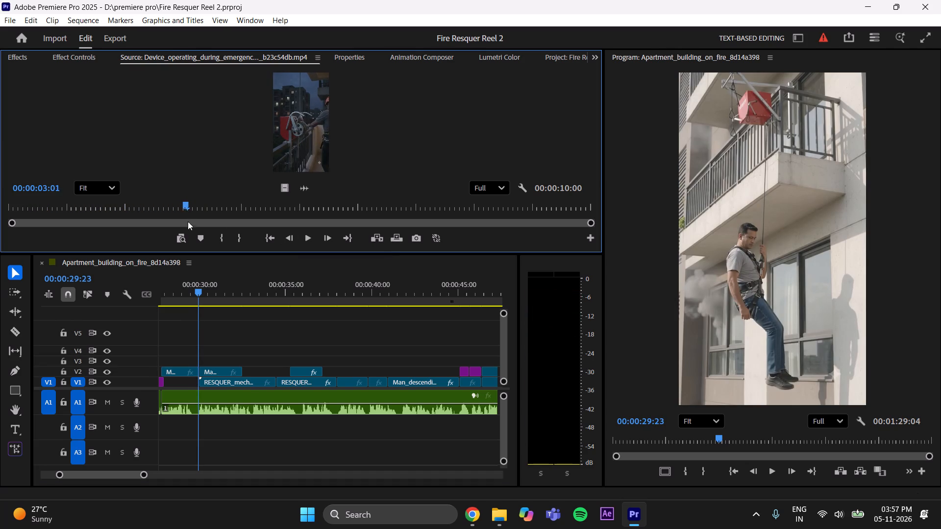
drag(188, 221, 150, 256)
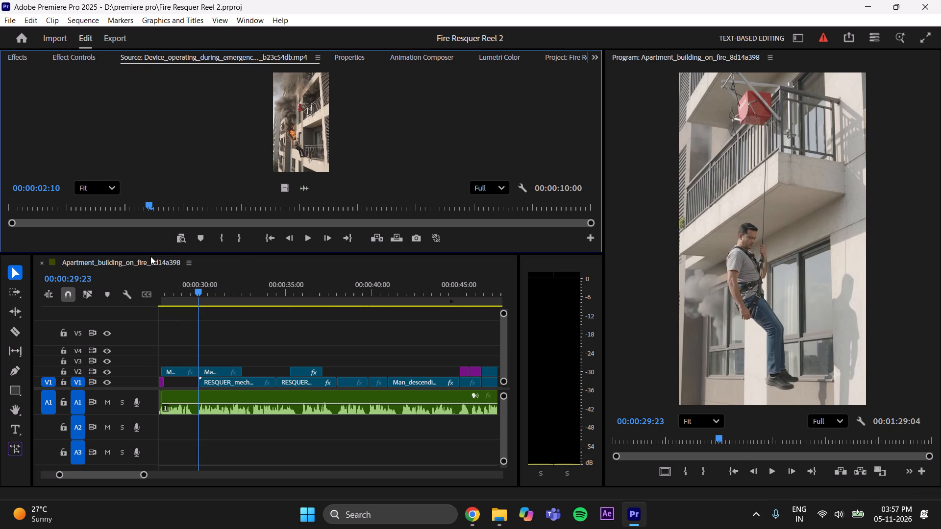
click(240, 244)
drag(149, 205, 0, 209)
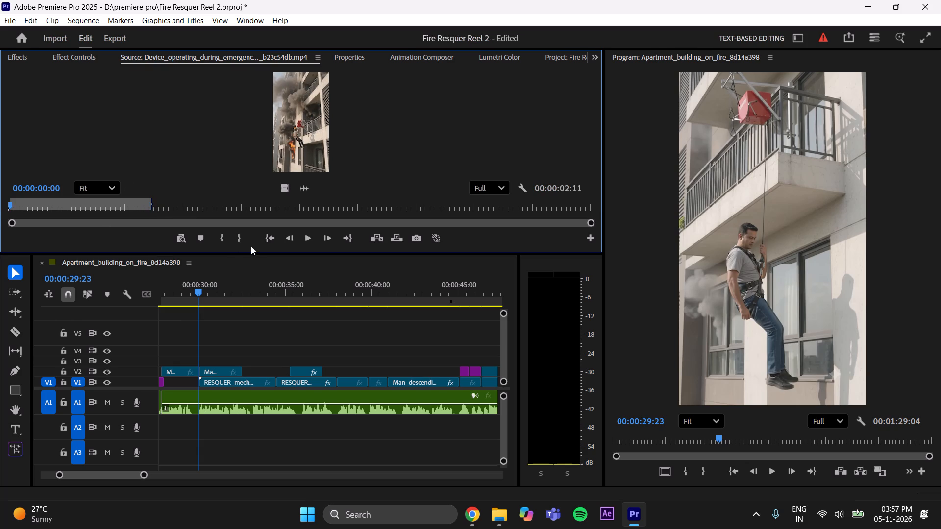
click(225, 240)
Place only the video of the marked source range on track V3 at 00:00:29:23.
drag(289, 186, 206, 357)
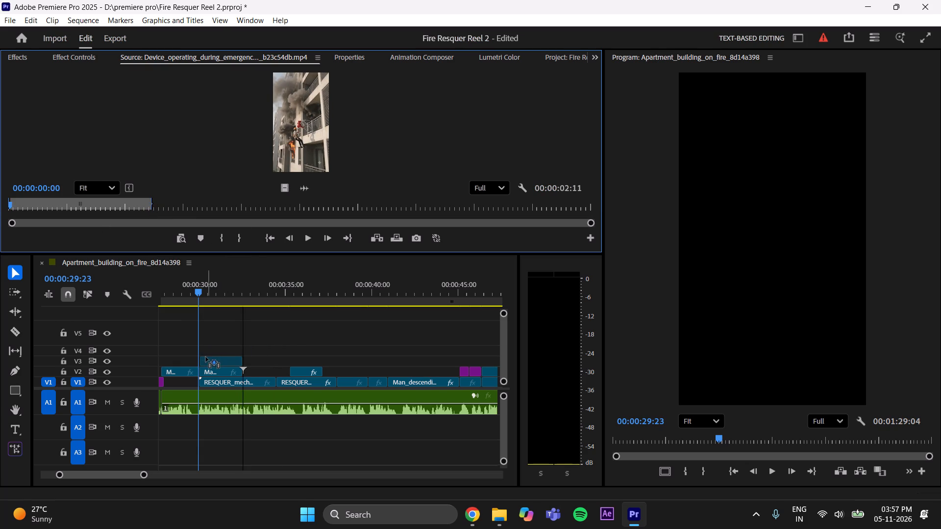
drag(206, 357, 203, 362)
drag(210, 361, 205, 363)
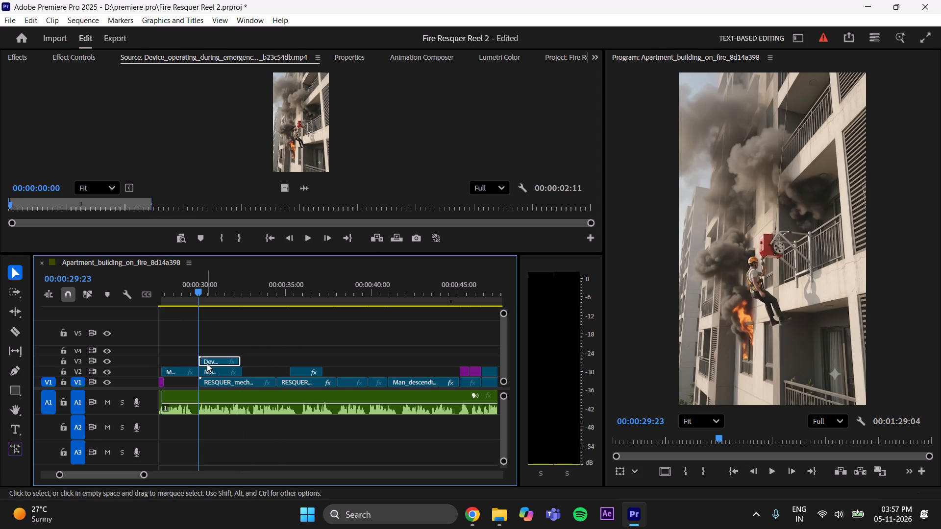
Play the sequence from the new V3 clip to find a better spot, then move the clip to 00:00:35:07 on V3.
drag(198, 278, 202, 274)
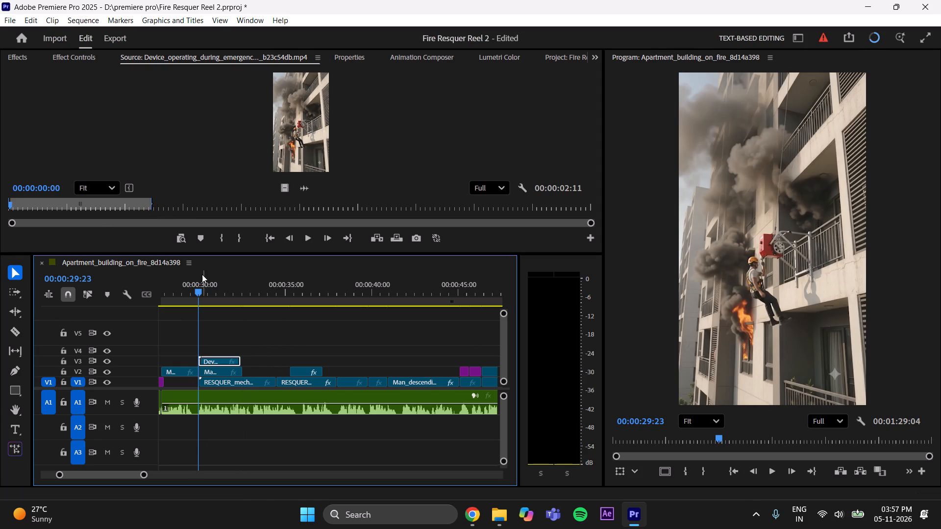
drag(202, 274, 192, 286)
click(243, 316)
click(776, 467)
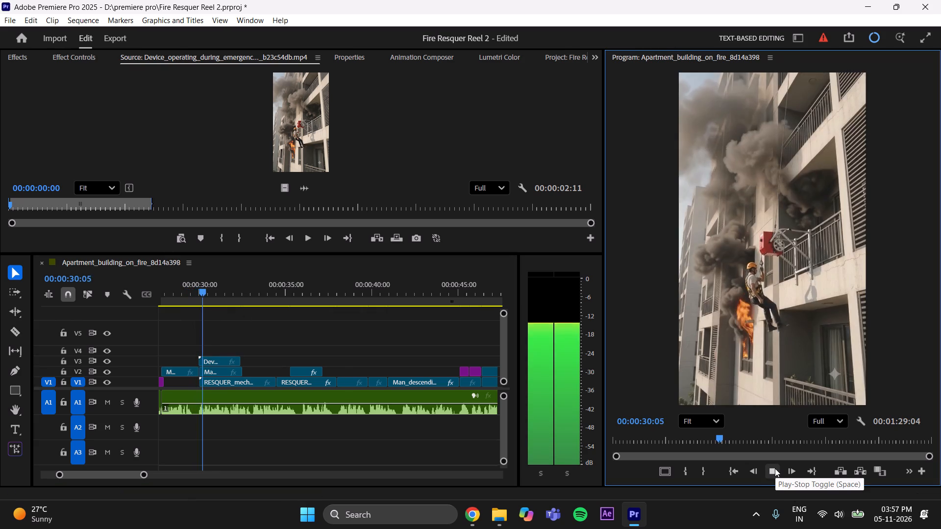
click(775, 468)
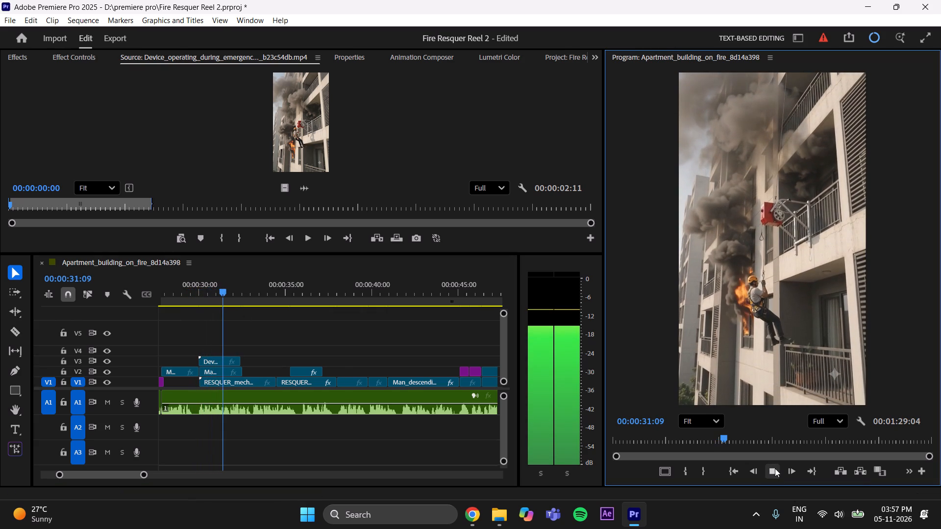
click(775, 468)
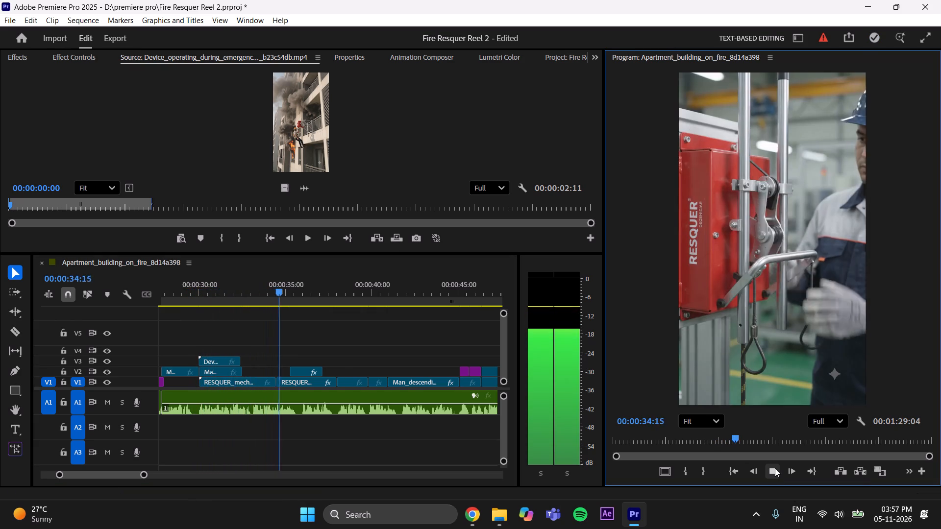
click(775, 468)
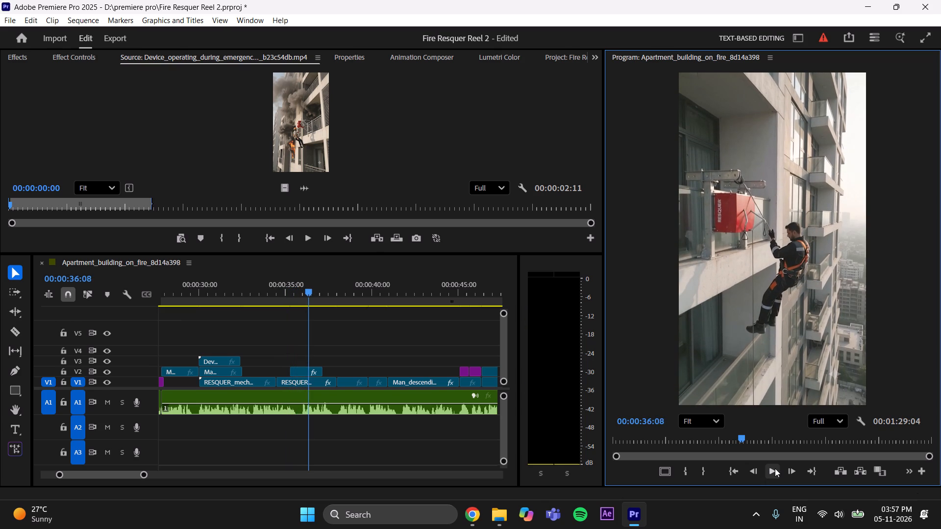
drag(309, 290, 292, 331)
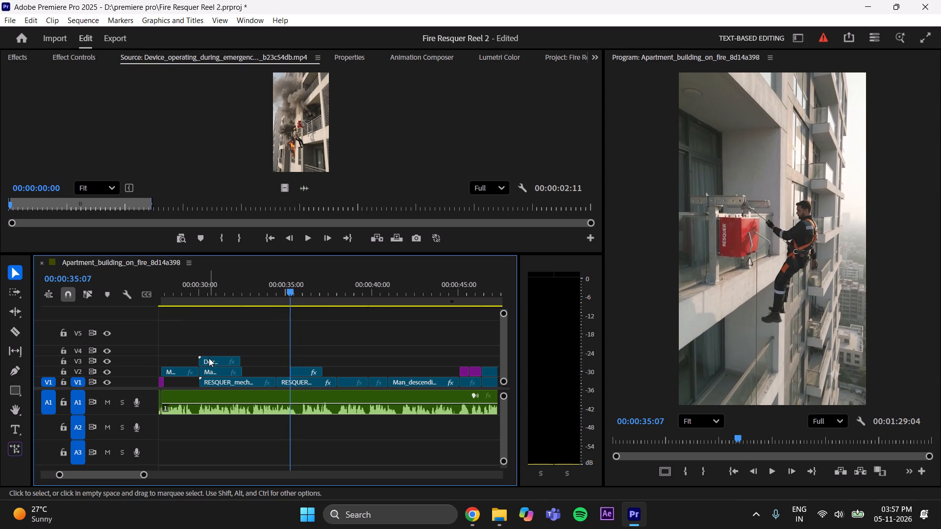
drag(209, 359, 302, 357)
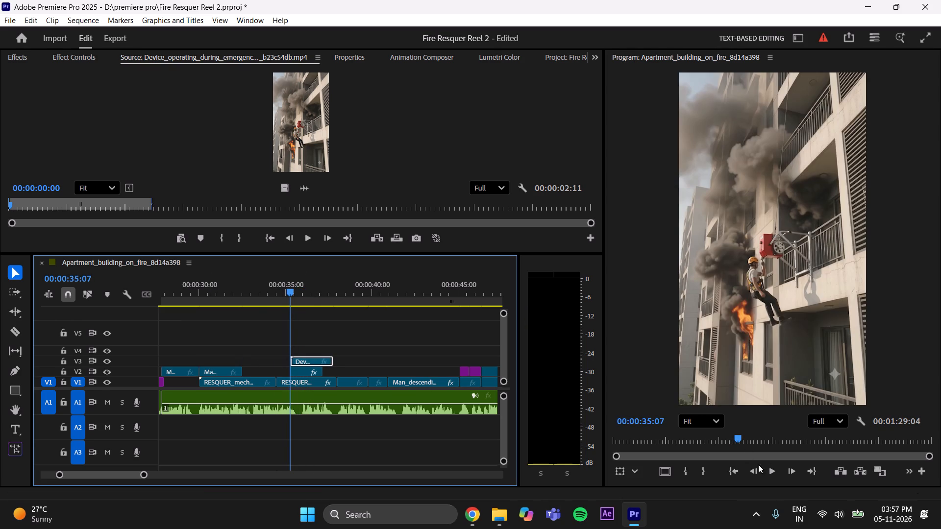
Review the clip's timing in playback and shift it along V3 to start at about 00:00:36:00.
click(769, 469)
click(769, 469)
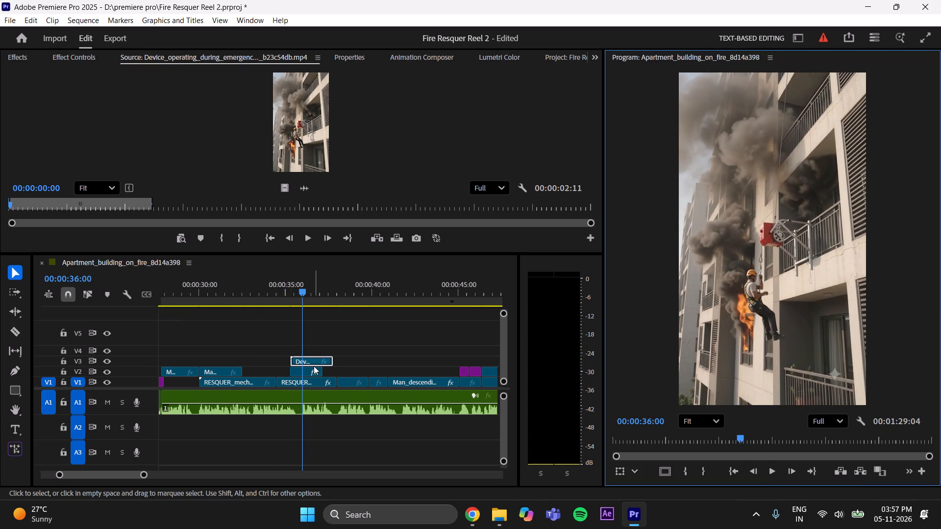
click(308, 361)
drag(304, 292, 282, 316)
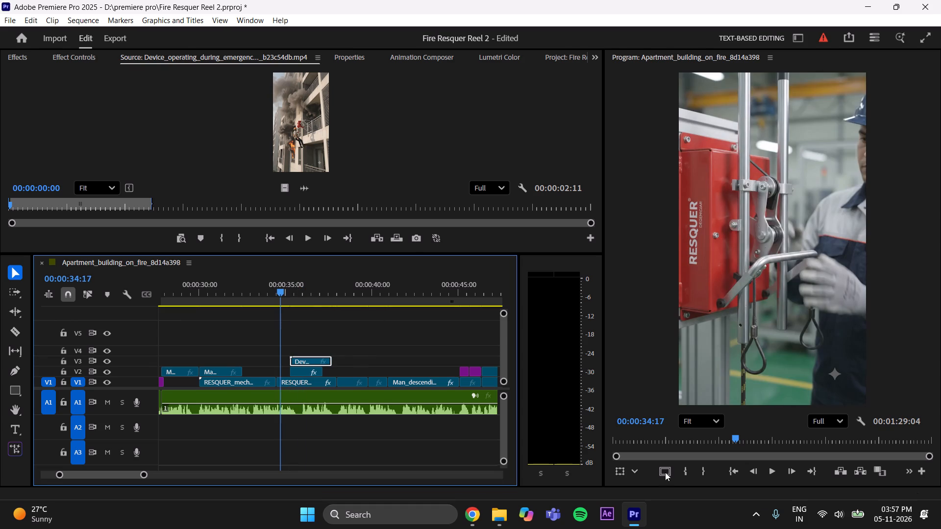
click(774, 468)
click(772, 468)
double_click(772, 468)
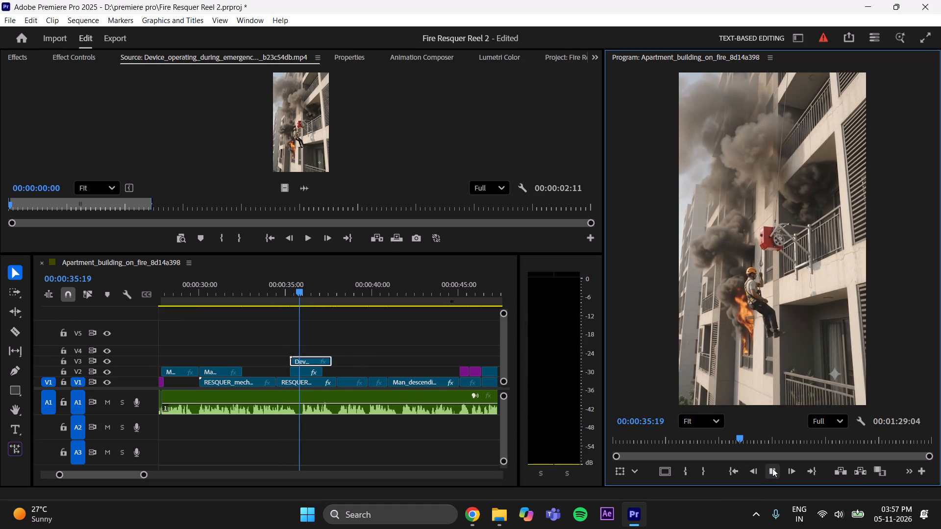
drag(302, 289, 300, 293)
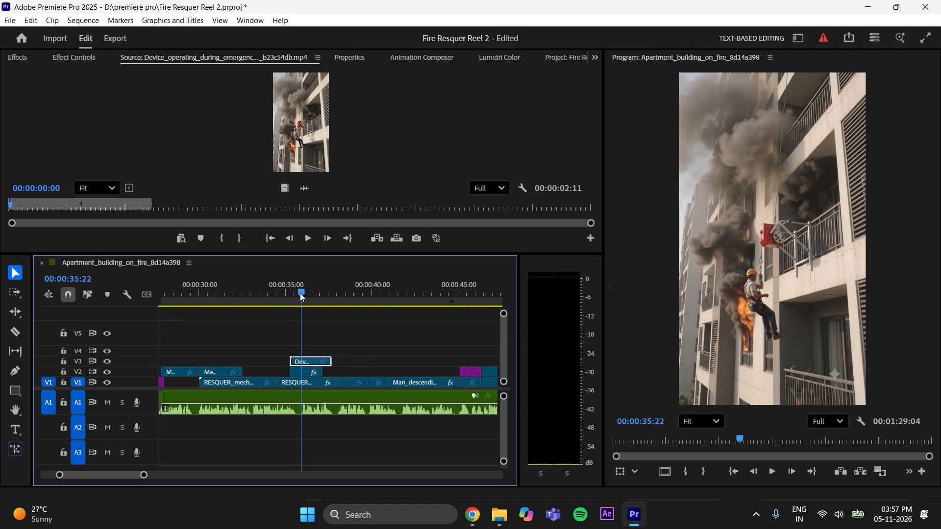
drag(300, 293, 301, 293)
drag(307, 359, 319, 359)
click(772, 472)
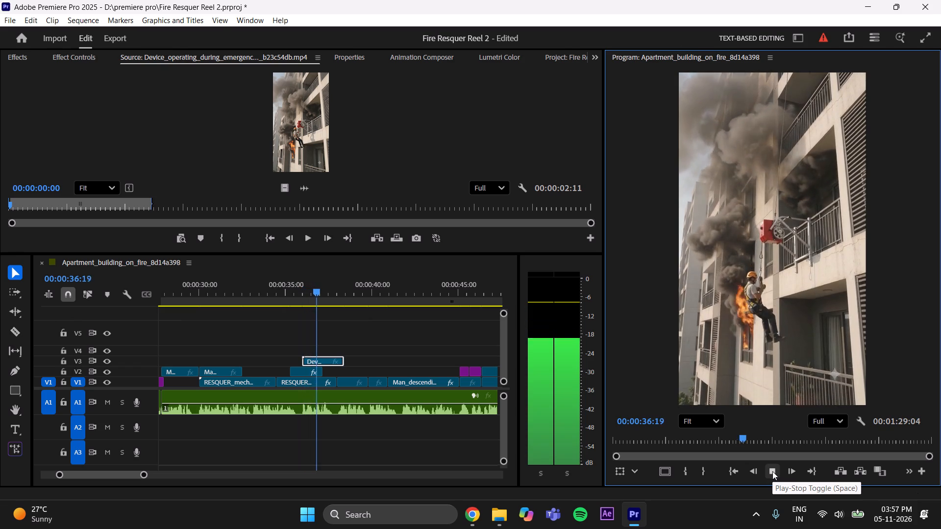
click(772, 471)
Delete the short V2 clip beneath the repositioned V3 clip and play the sequence onward.
click(301, 373)
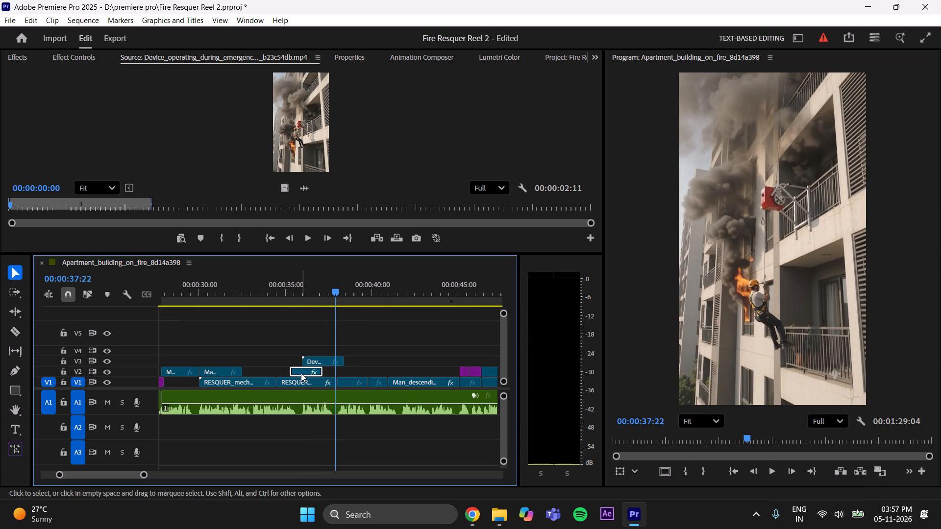
key(Delete)
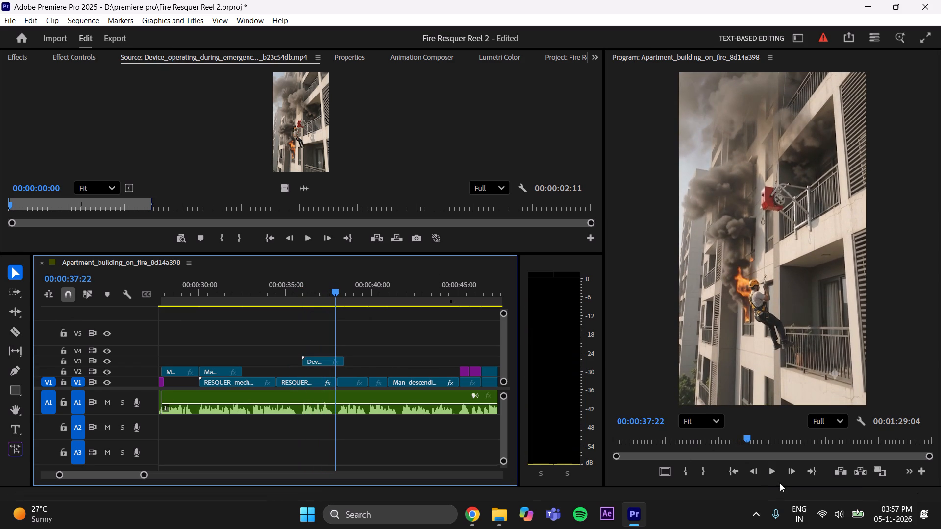
click(775, 473)
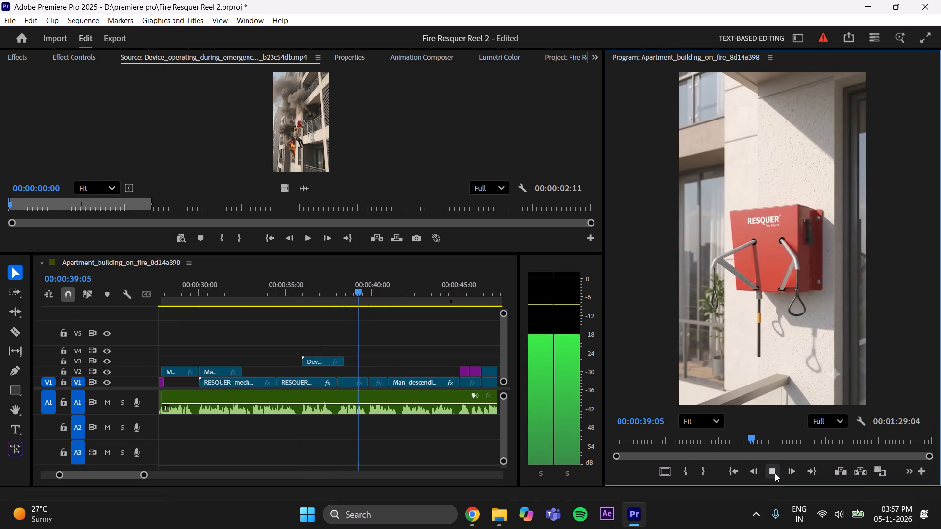
Stop playback and mark a new 22-frame source range ending at 00:00:05:23, covering the shot of the harnessed person on the balcony.
click(775, 473)
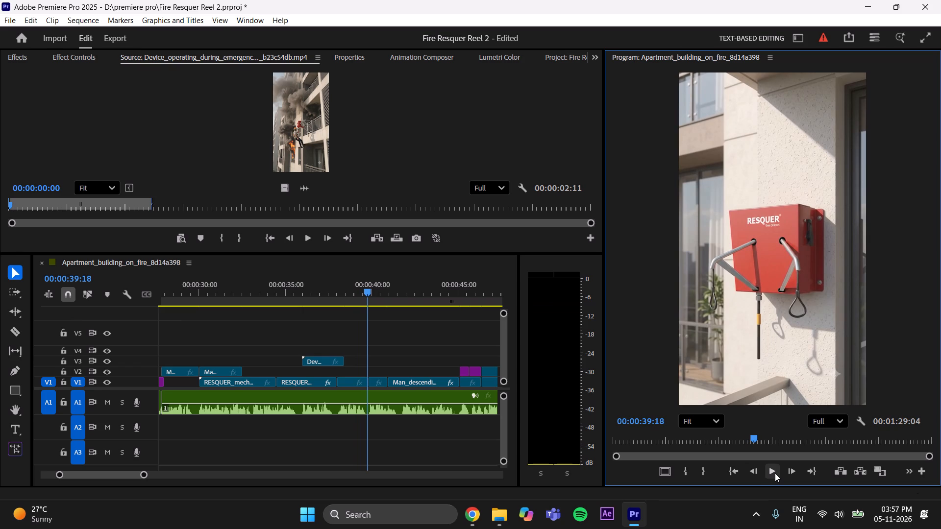
drag(152, 210, 168, 210)
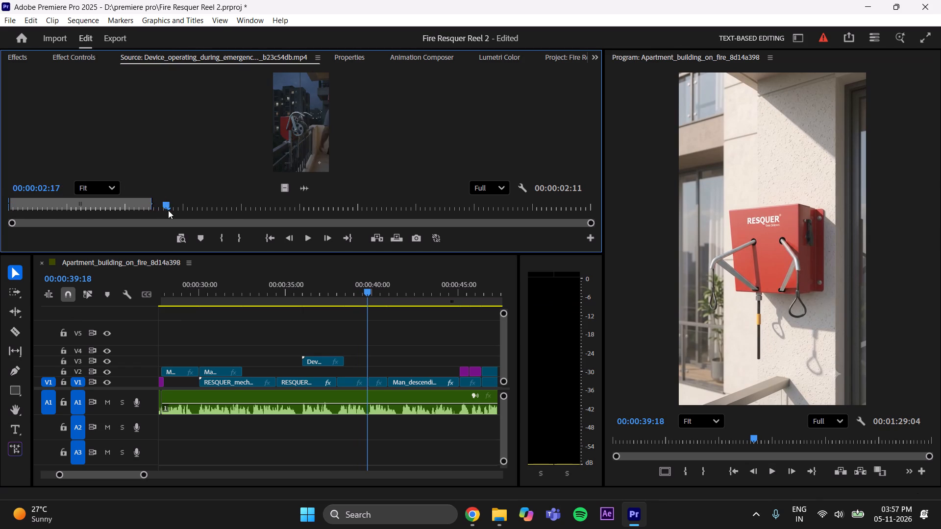
drag(168, 210, 319, 222)
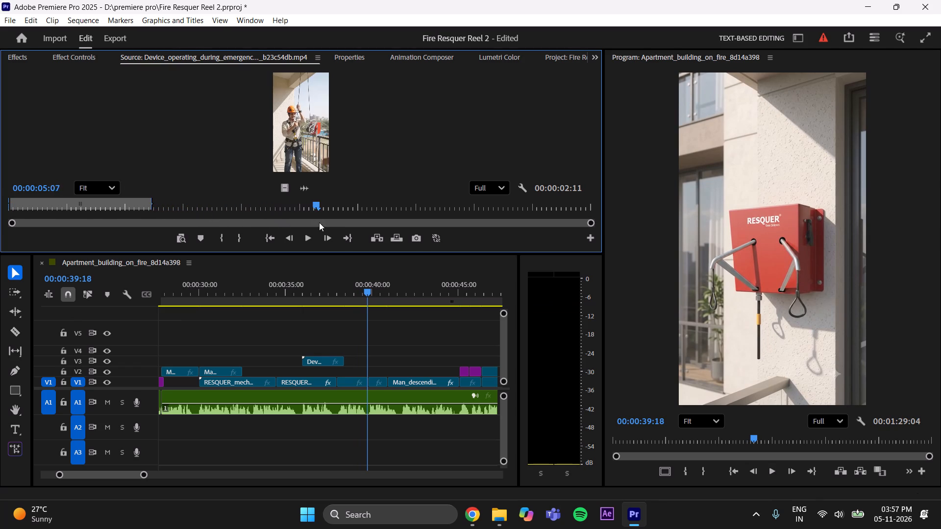
drag(319, 222, 393, 222)
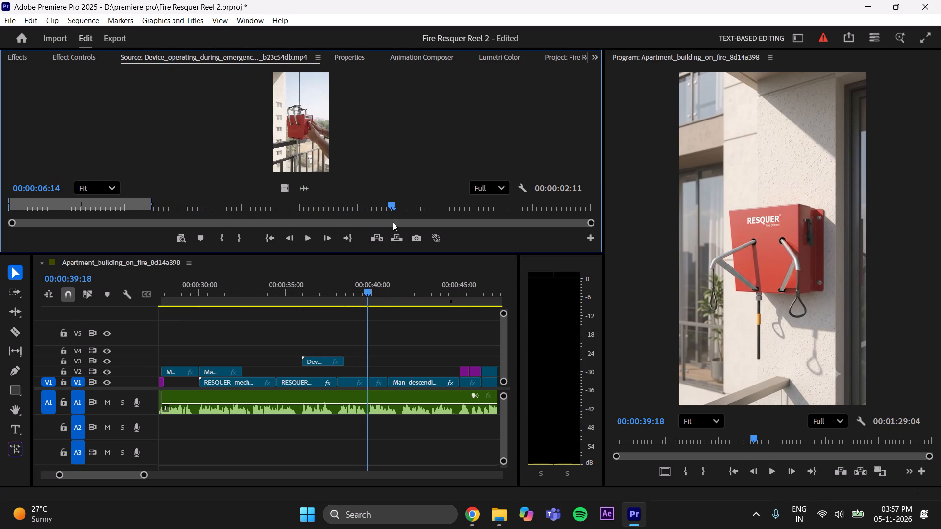
drag(393, 222, 302, 224)
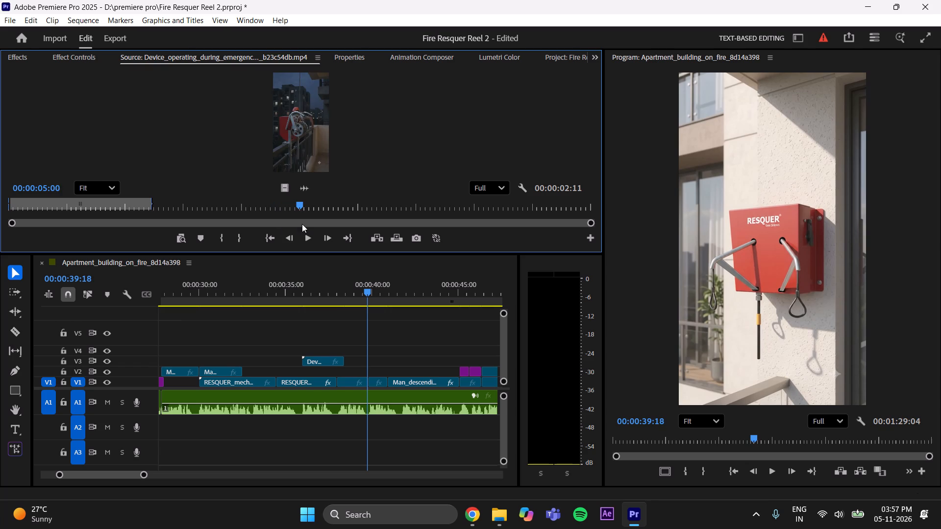
drag(302, 224, 301, 225)
drag(301, 225, 305, 224)
click(225, 241)
drag(308, 208, 358, 219)
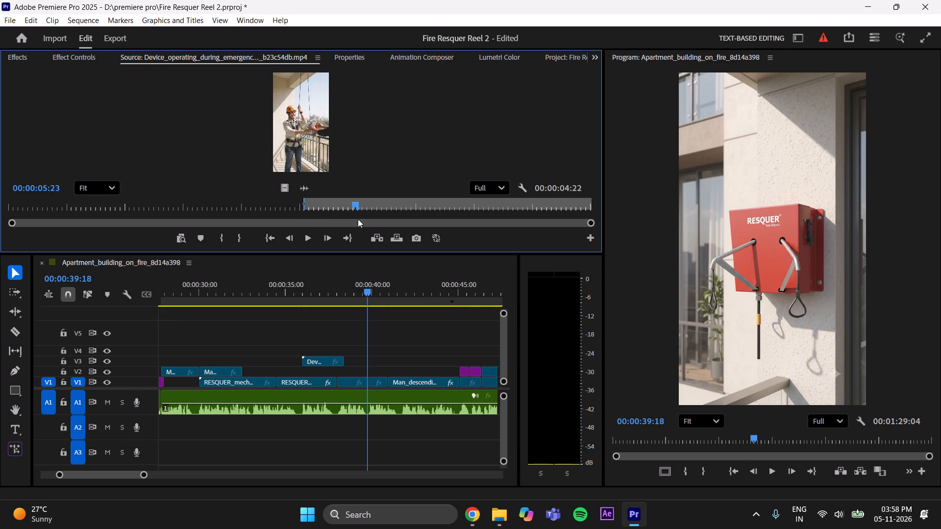
drag(358, 219, 355, 221)
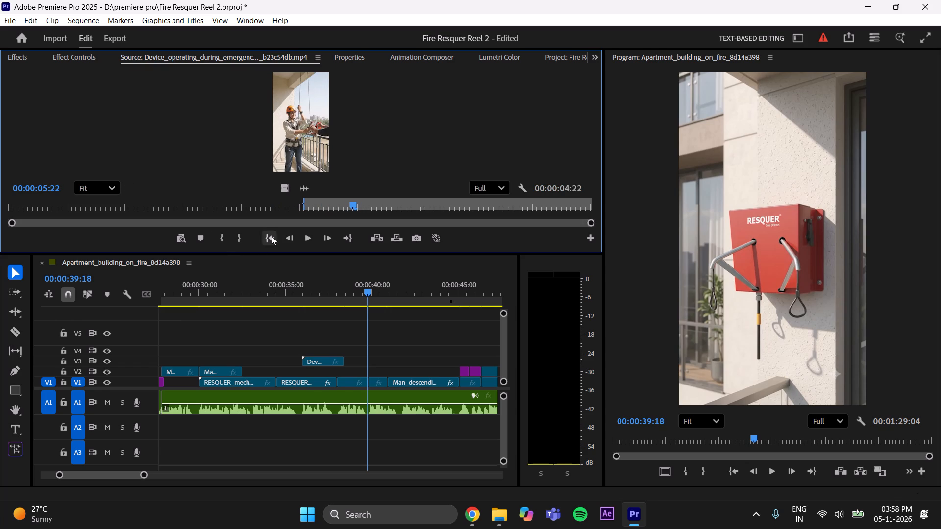
click(352, 207)
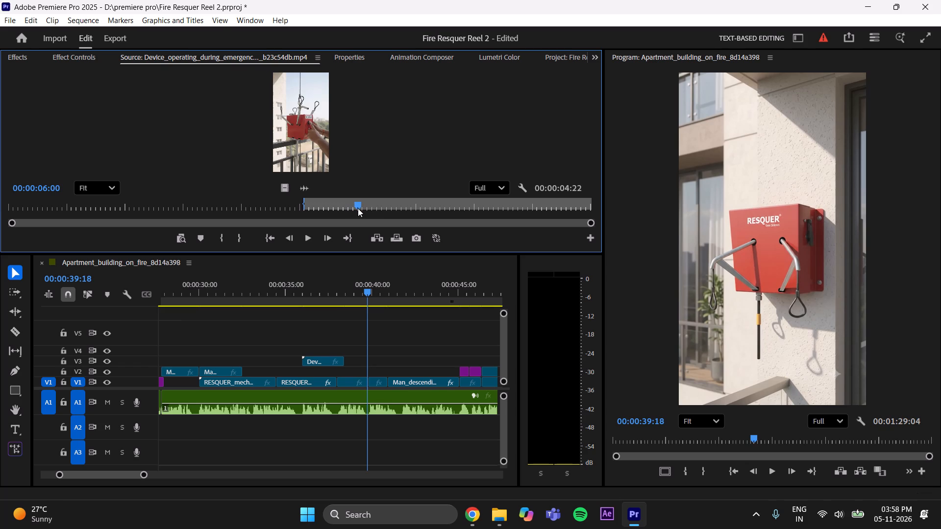
click(242, 234)
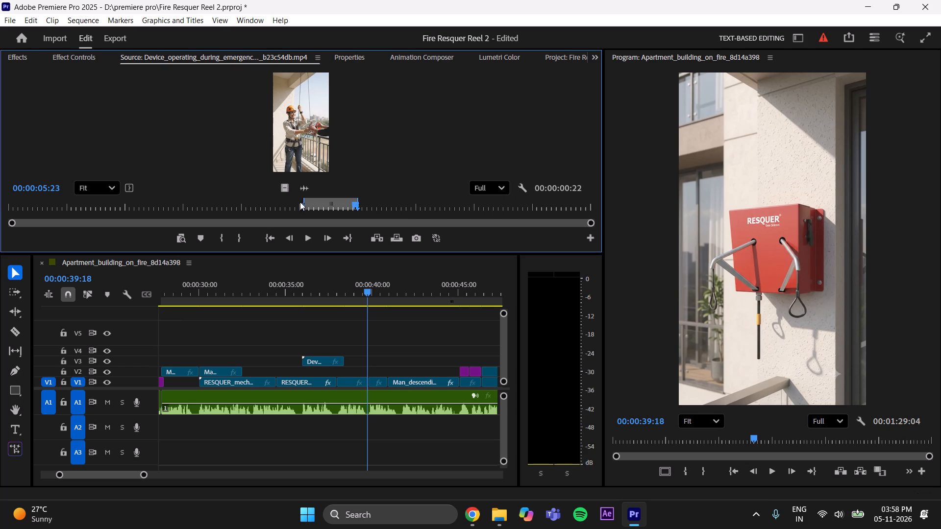
Place only the video of the marked source range on track V3, butted against the end of the existing V3 clip.
drag(287, 188, 350, 363)
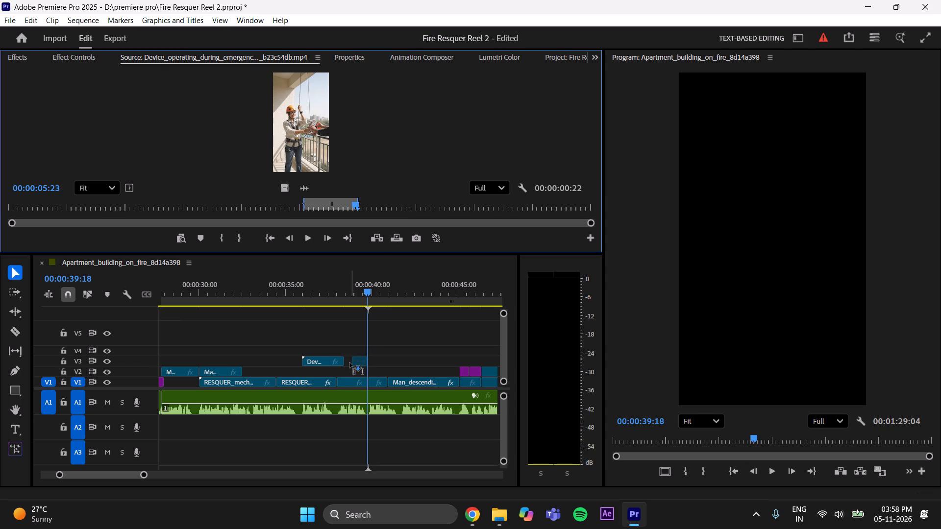
drag(350, 363, 348, 364)
drag(358, 361, 357, 361)
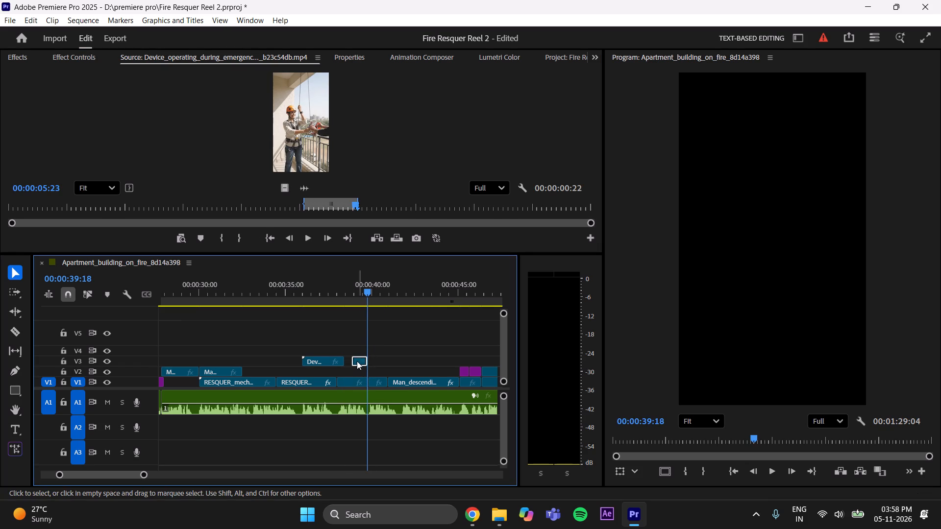
drag(357, 361, 352, 362)
Play the sequence across both V3 clips, starting from about 00:00:38:02 and again from about 00:00:35:16, to check timing.
drag(358, 299, 340, 320)
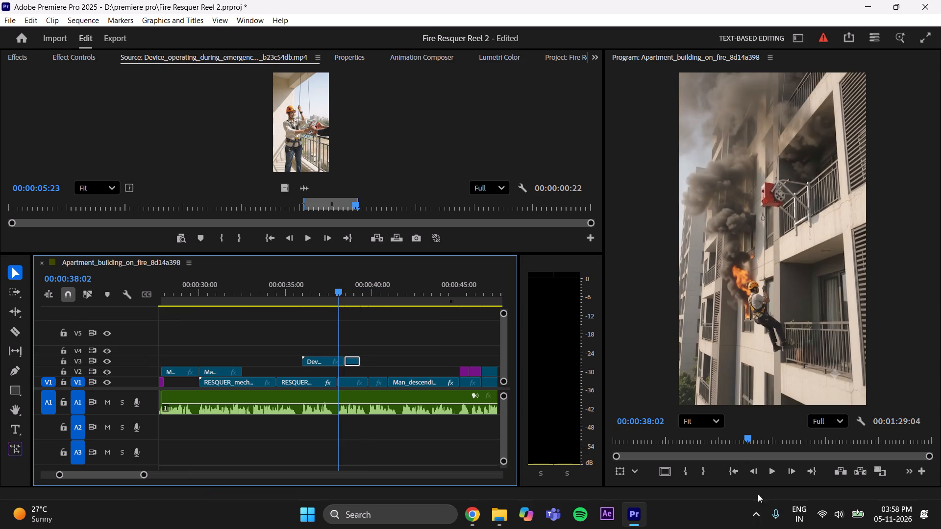
click(771, 475)
click(770, 473)
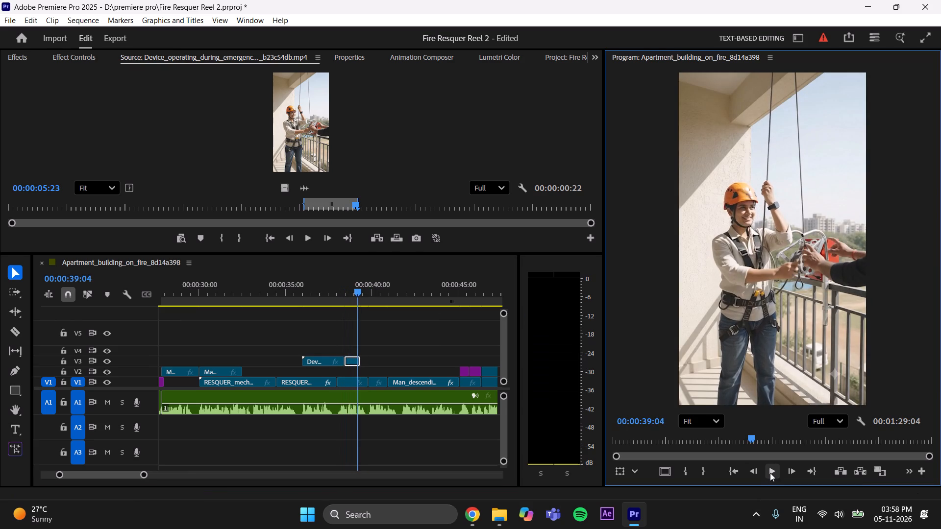
click(770, 473)
click(770, 473)
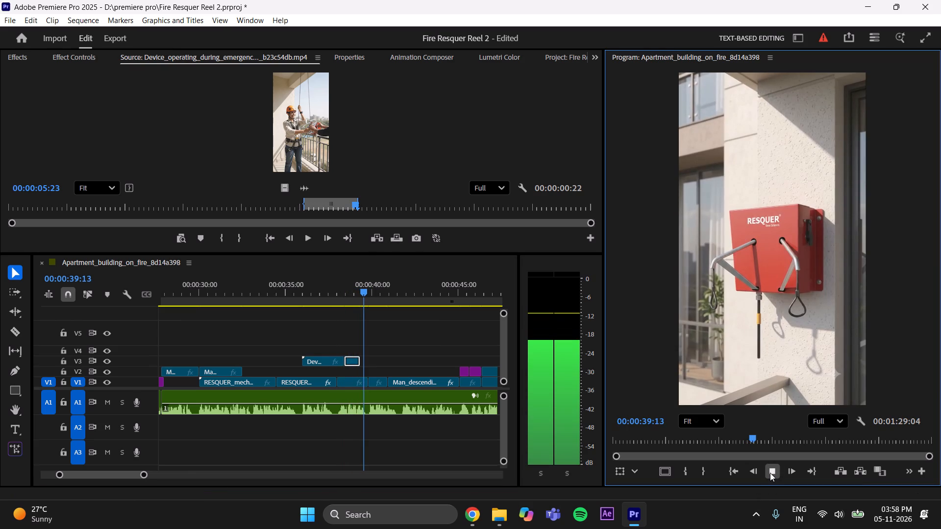
click(770, 473)
click(770, 473)
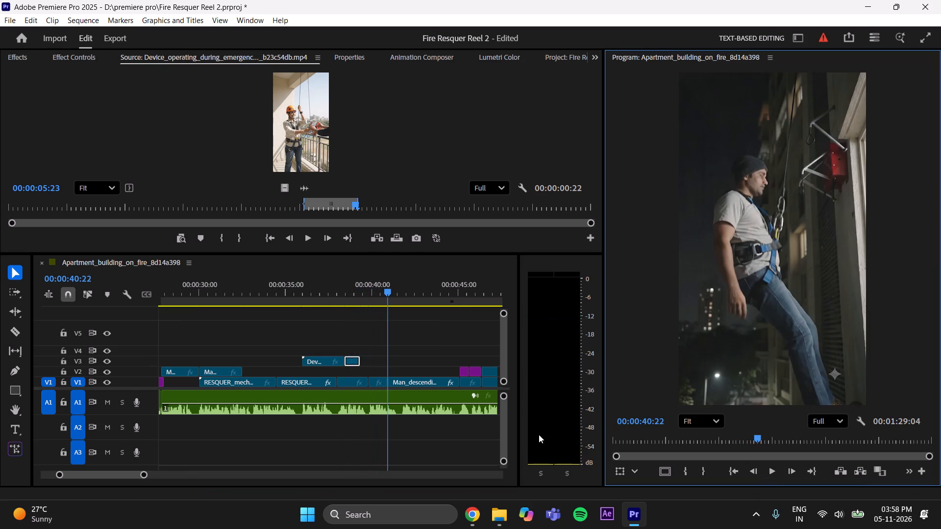
drag(390, 289, 355, 351)
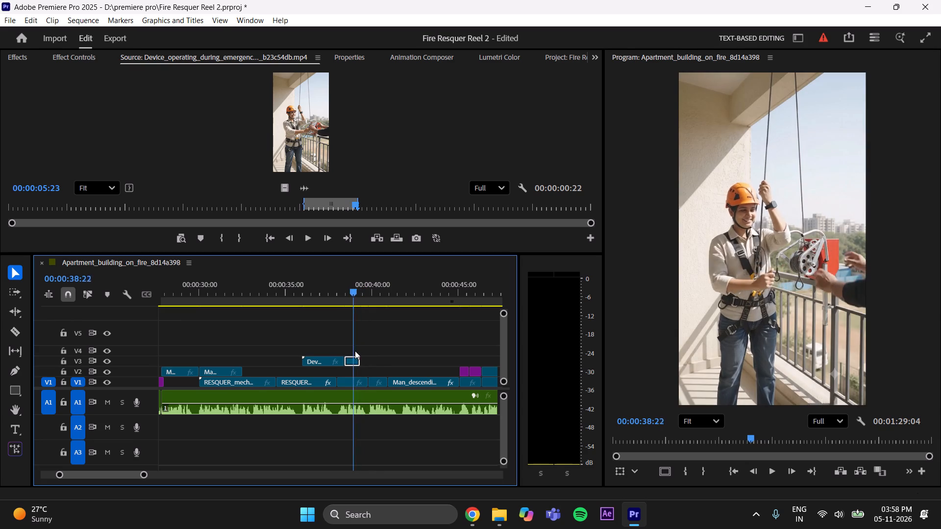
drag(355, 351, 344, 365)
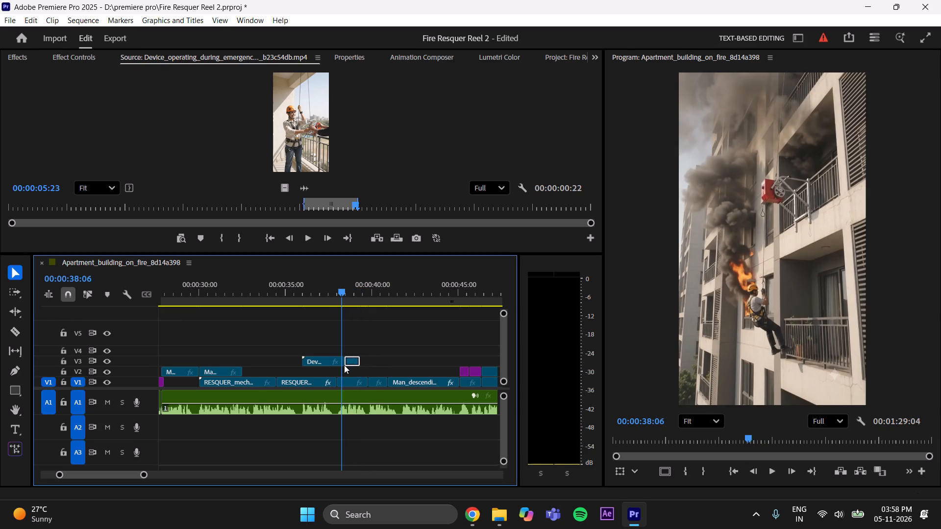
drag(344, 365, 299, 375)
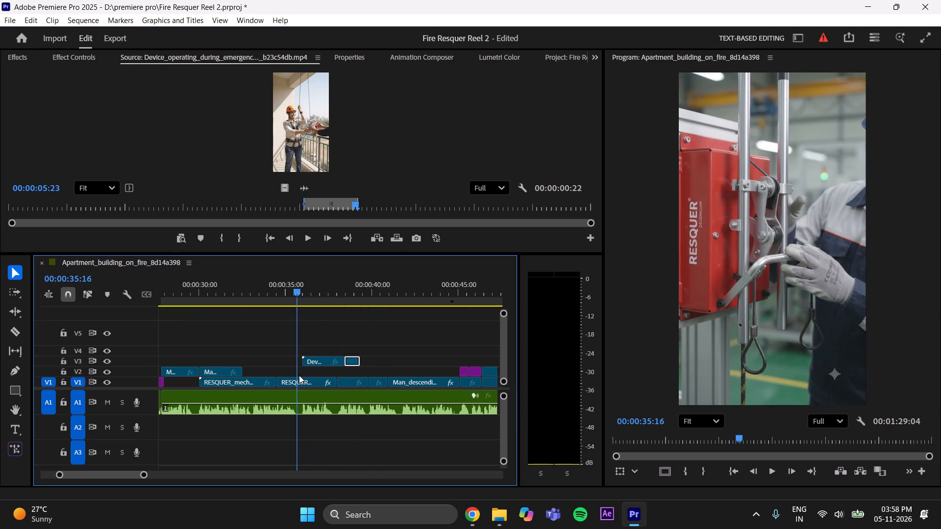
drag(299, 375, 297, 376)
click(775, 475)
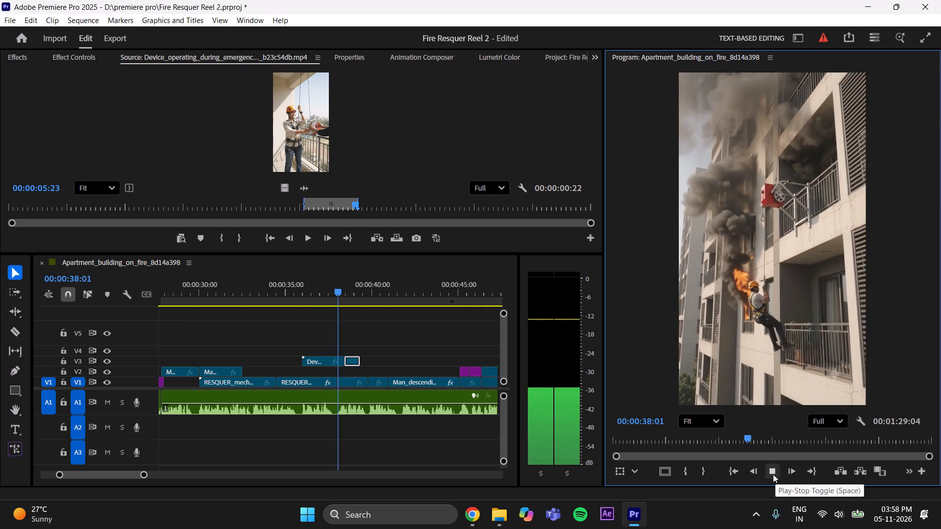
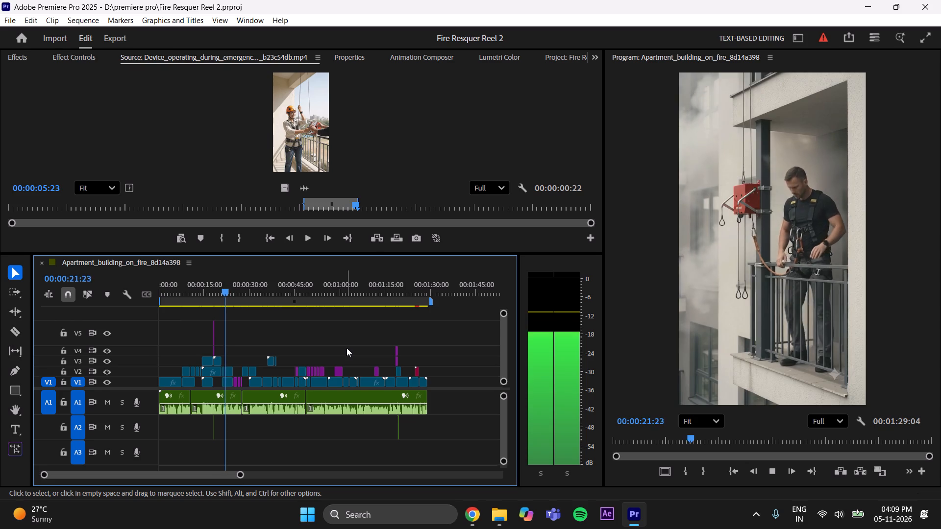
key(space)
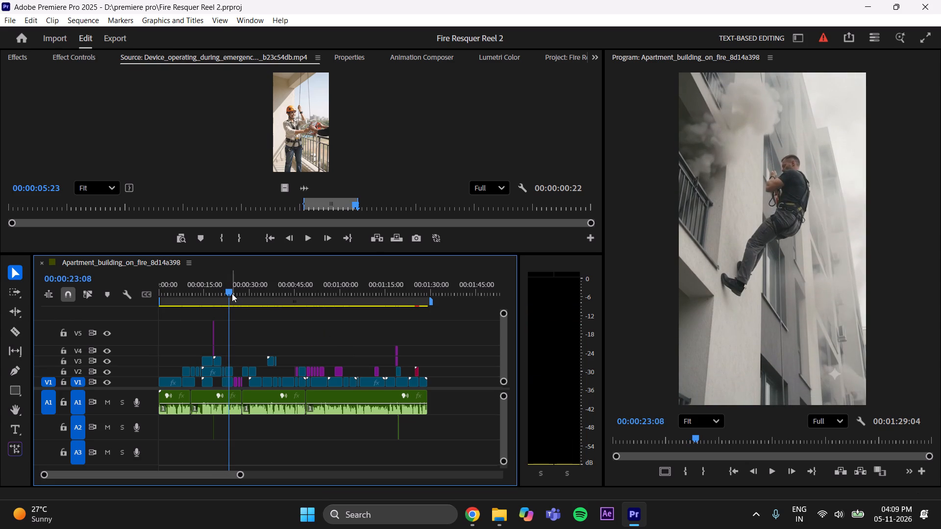
drag(231, 294, 223, 304)
key(space)
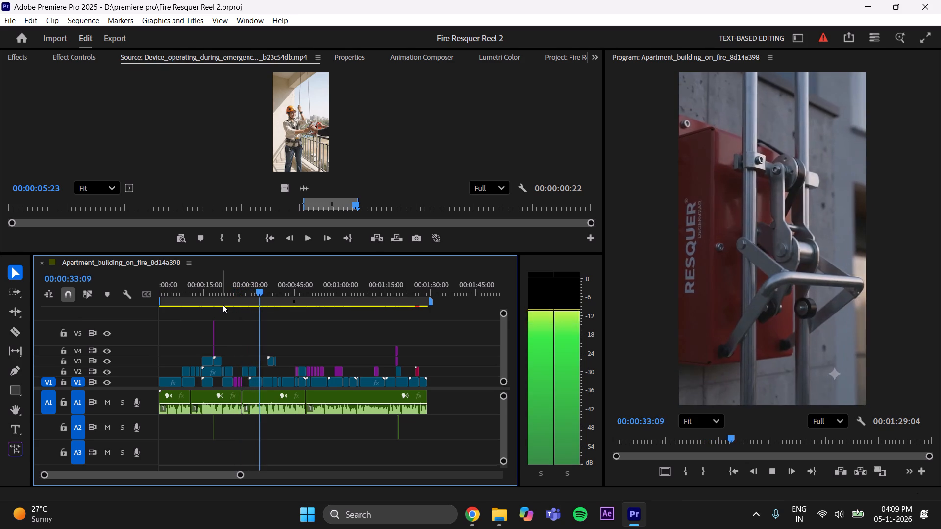
key(space)
click(256, 383)
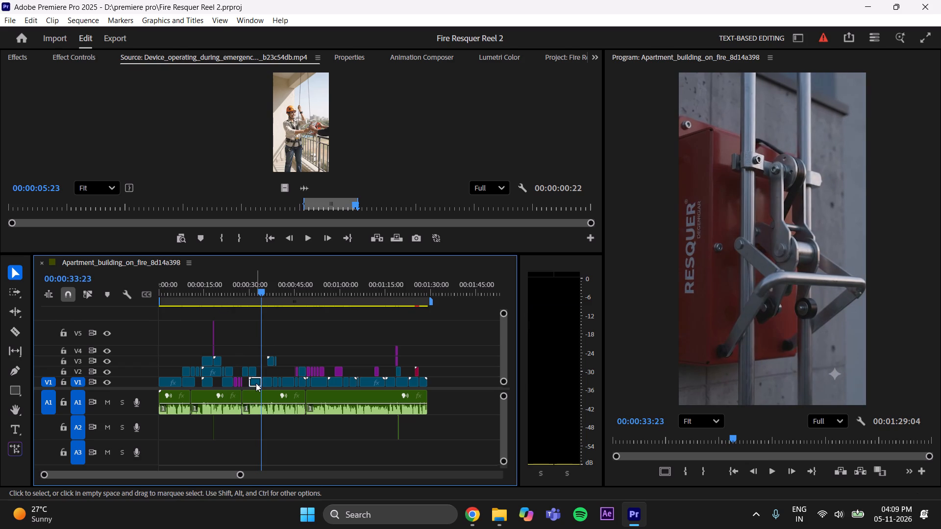
key(Delete)
Play the sequence onward from about 00:00:34 to review the footage up to about 00:00:47.
key(space)
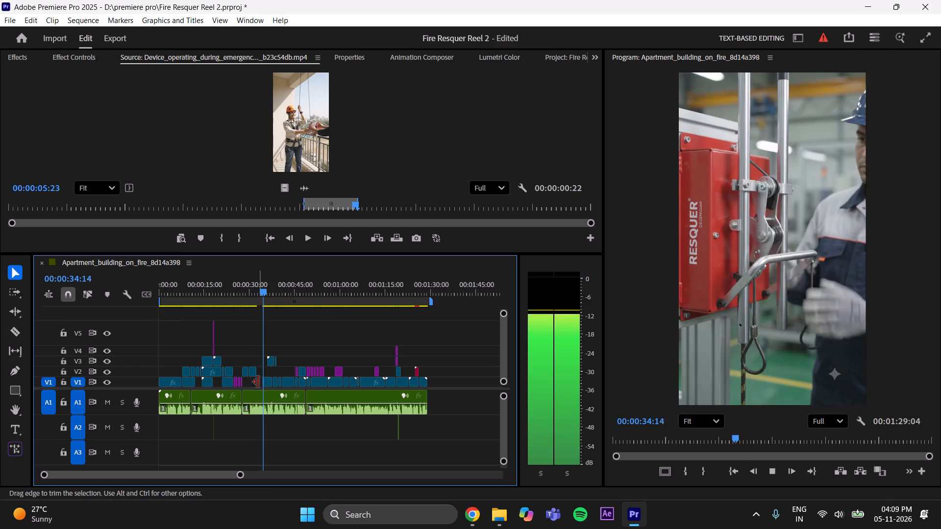
key(space)
key(space)
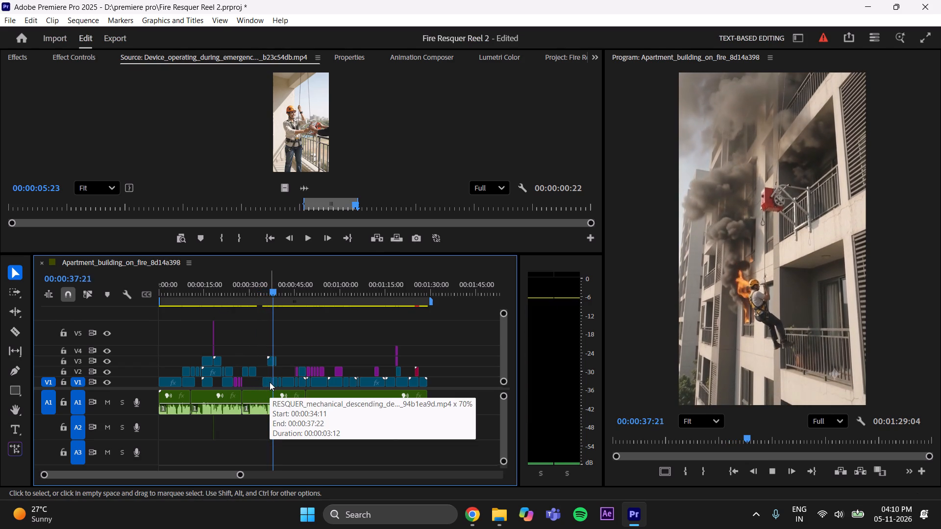
key(space)
key(space)
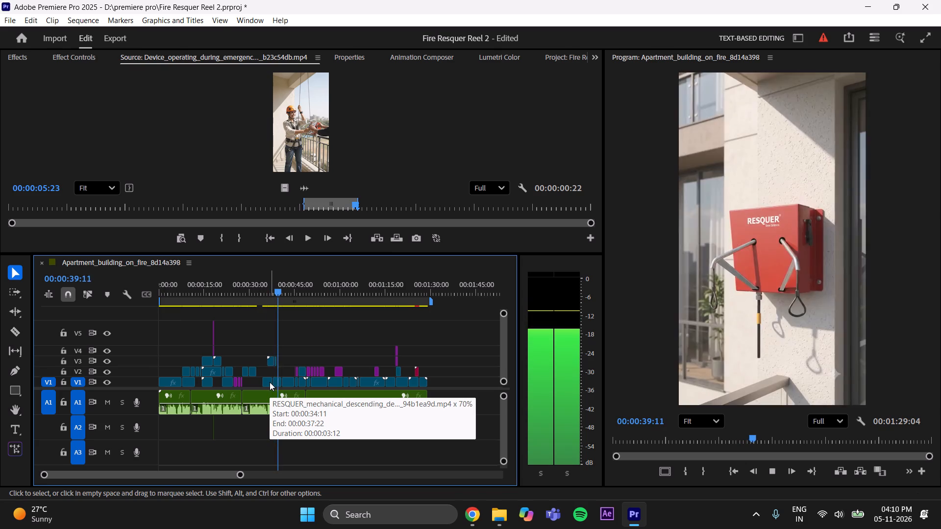
key(space)
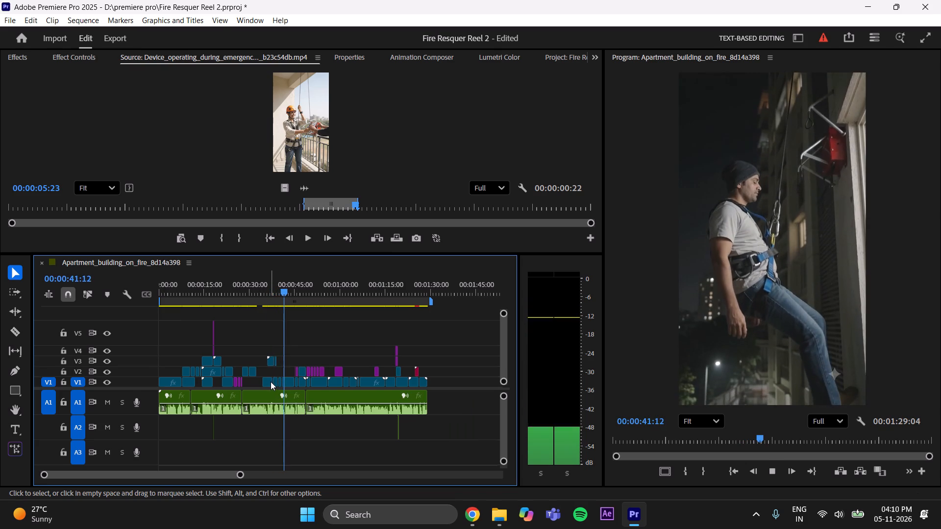
drag(286, 289, 279, 310)
key(space)
key(space)
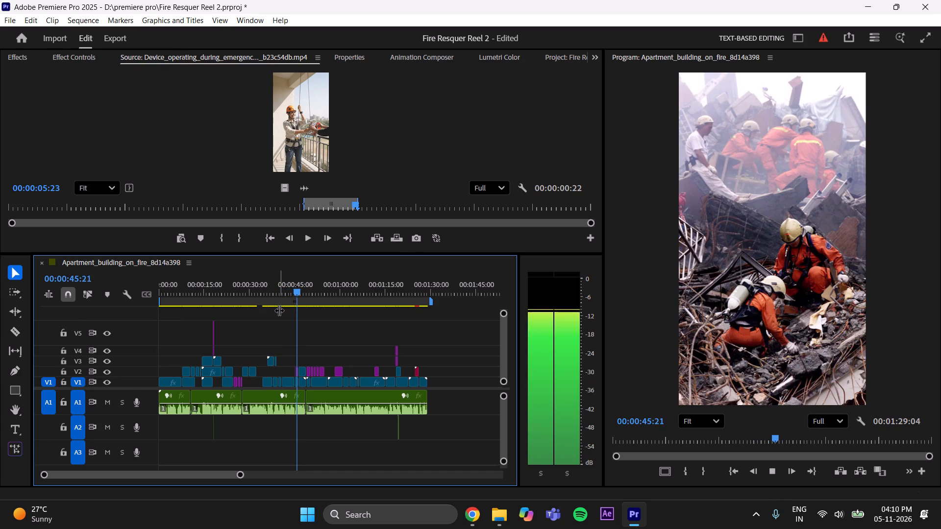
key(space)
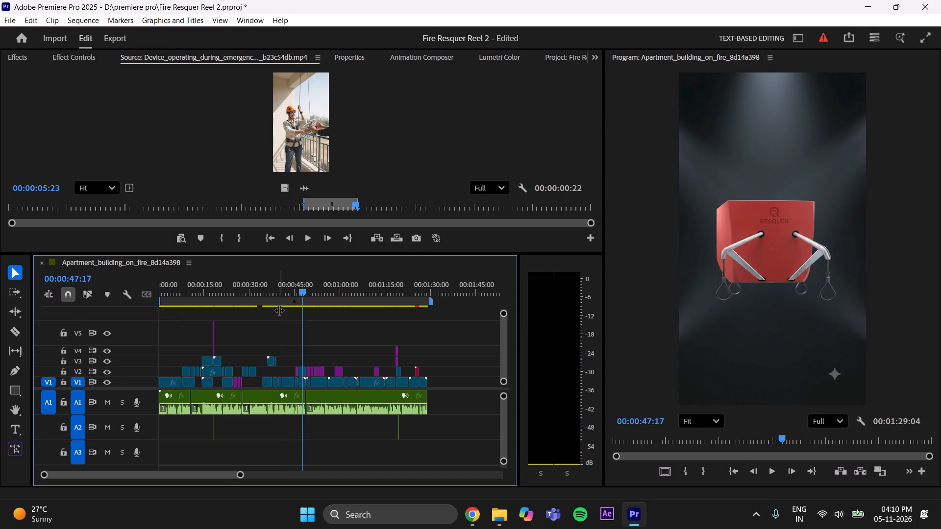
Delete the V2 clip of the spotlit red product on a dark background at about 00:00:47.
drag(238, 475, 188, 482)
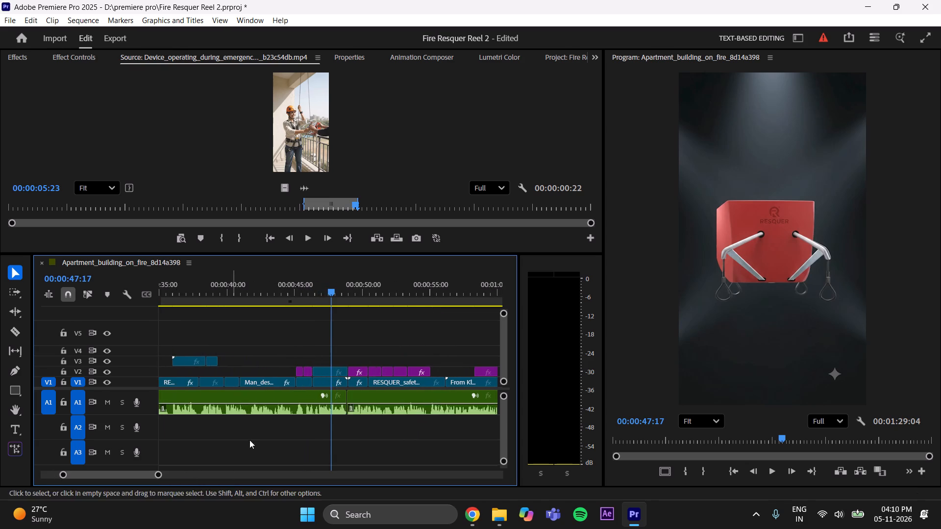
key(space)
key(space)
click(322, 369)
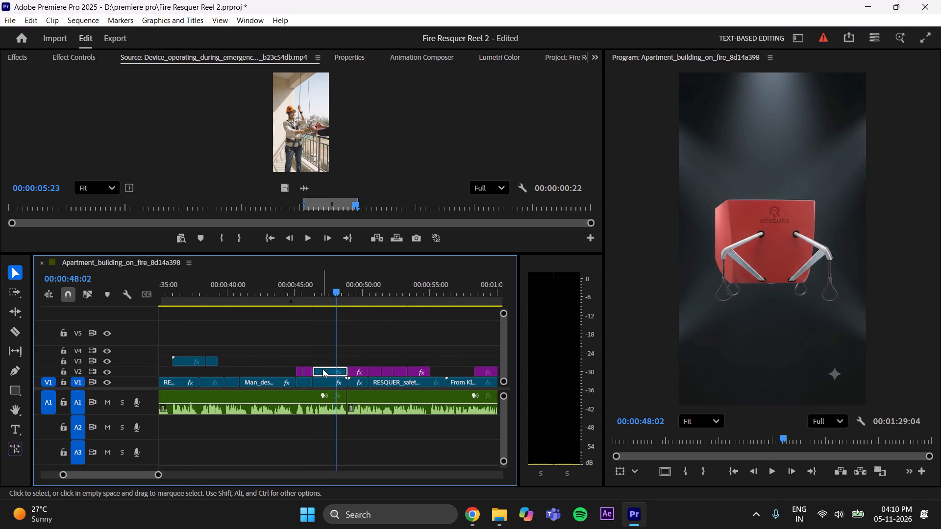
key(Delete)
Check the playback up to 00:00:49 and delete the V1 clip at about 00:00:47, beneath the removed product shot.
key(space)
key(space)
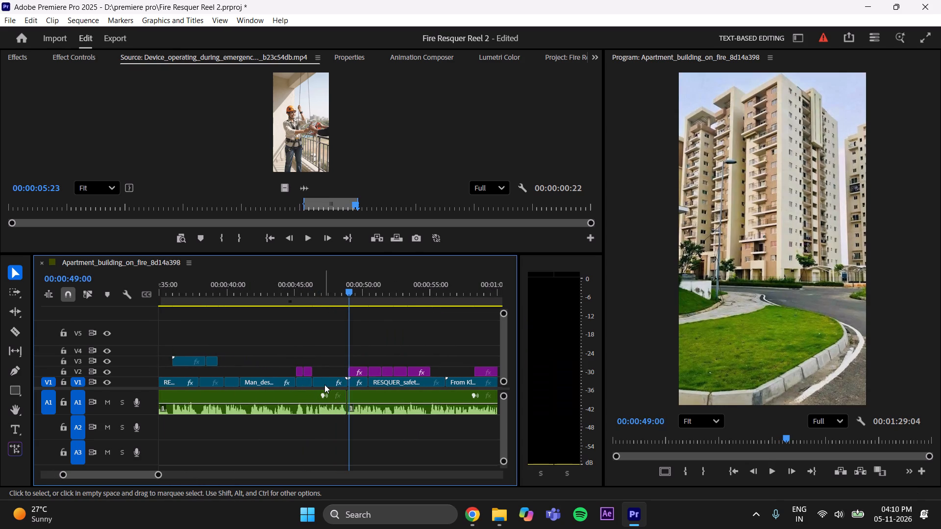
click(324, 385)
key(Delete)
Play the sequence from 00:00:49 up to about 00:01:26 to review the remaining footage.
key(space)
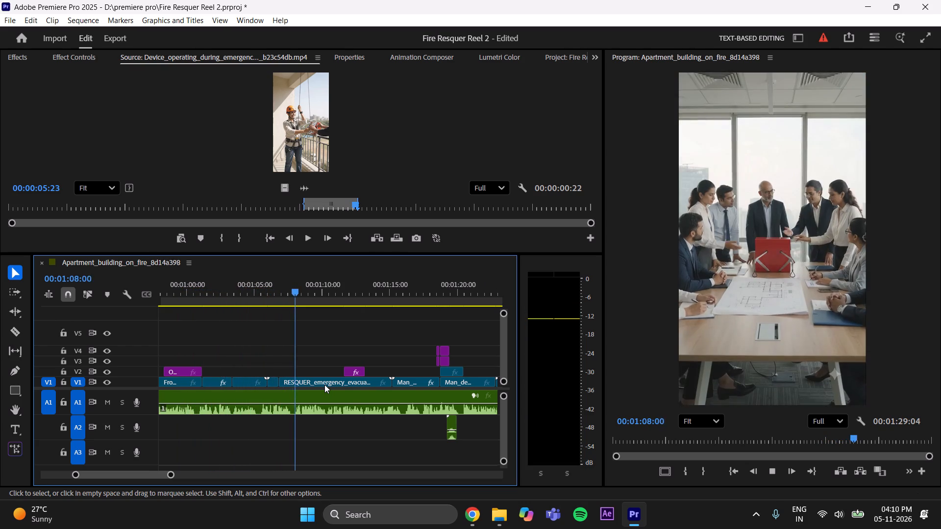
key(space)
drag(171, 473, 177, 473)
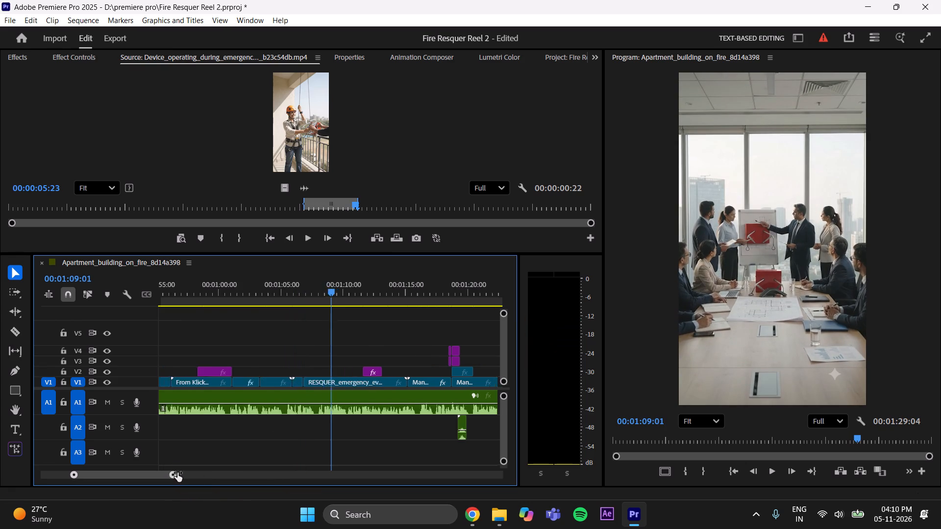
drag(177, 473, 210, 470)
key(space)
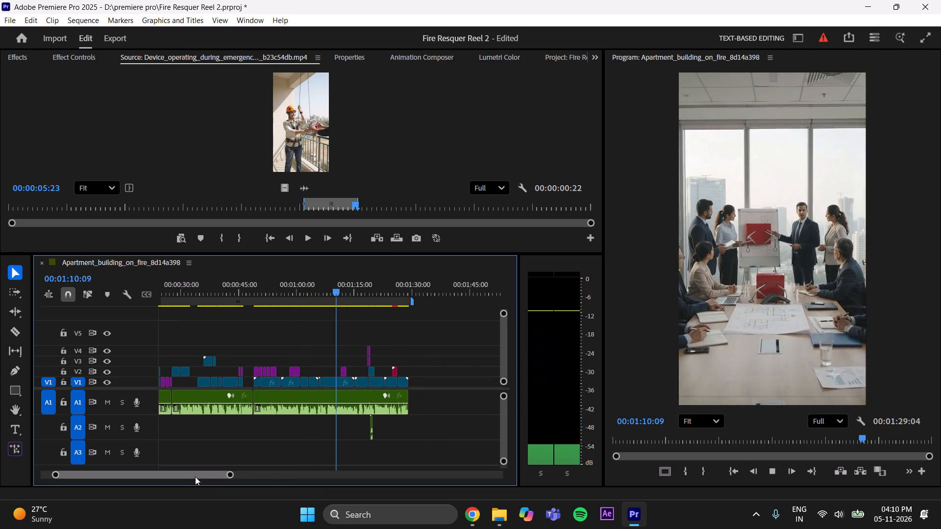
drag(196, 476, 161, 485)
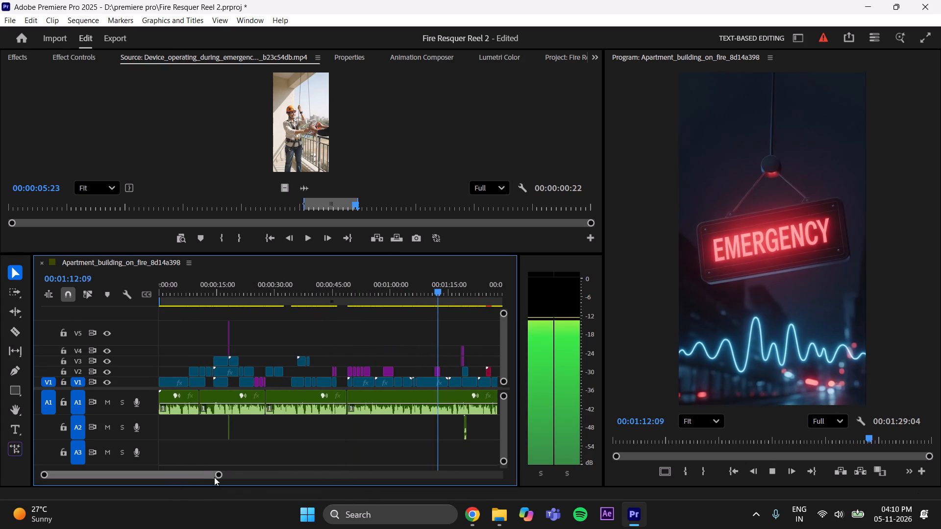
drag(217, 475, 227, 472)
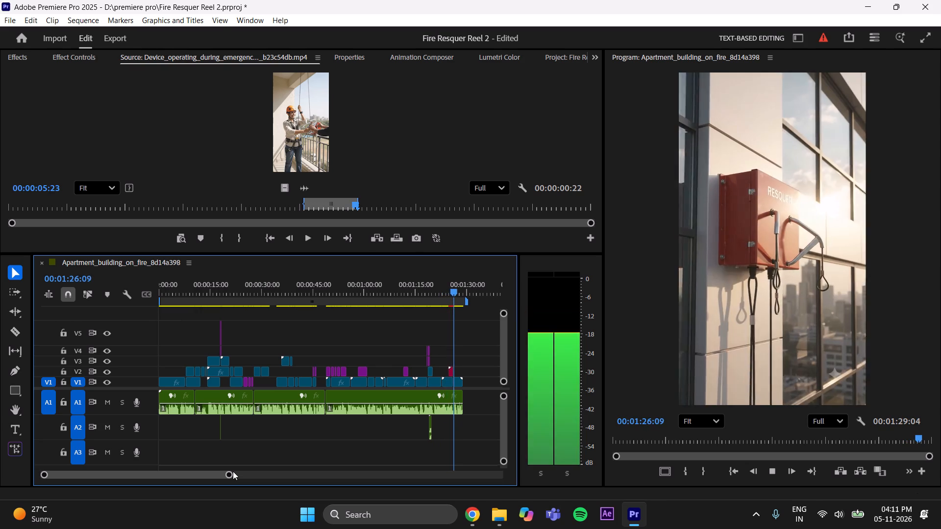
key(space)
key(space)
key(space)
Save the Fire Resquer Reel 2 project.
key(ctrl+s)
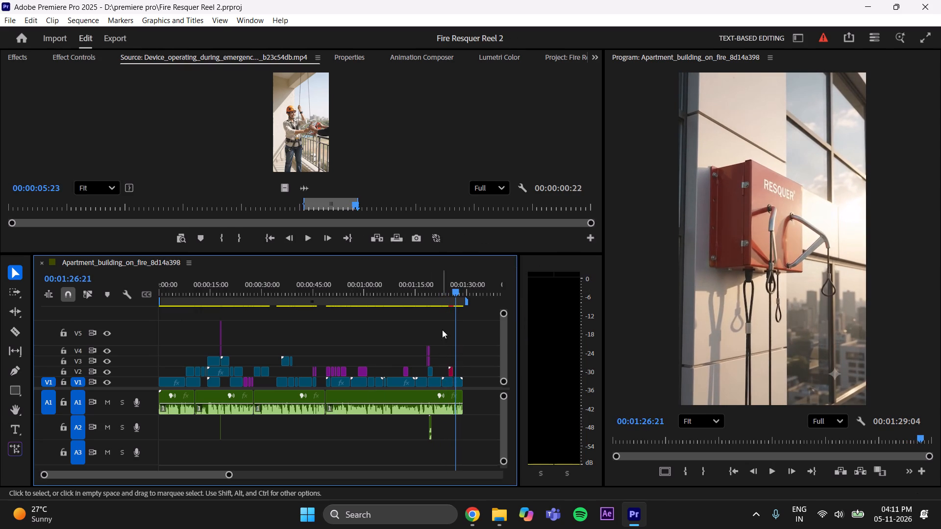
Scrub back from about 00:01:26 to 00:00:46 and play across the empty section up to about 00:00:48.
drag(455, 287, 407, 343)
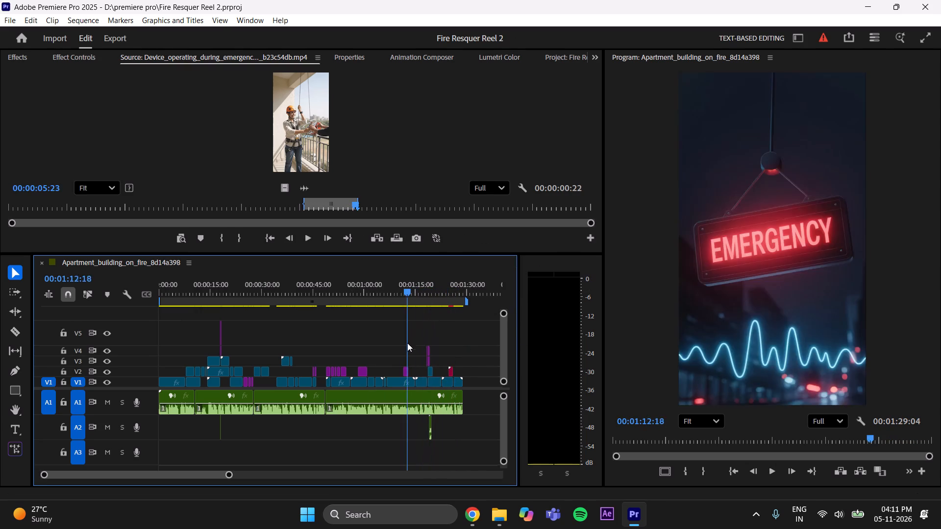
drag(407, 343, 385, 373)
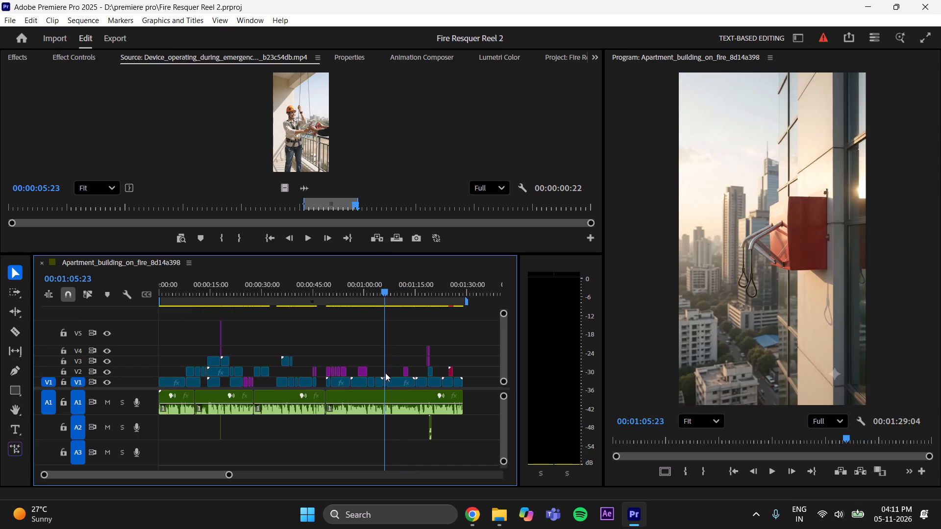
drag(385, 373, 365, 397)
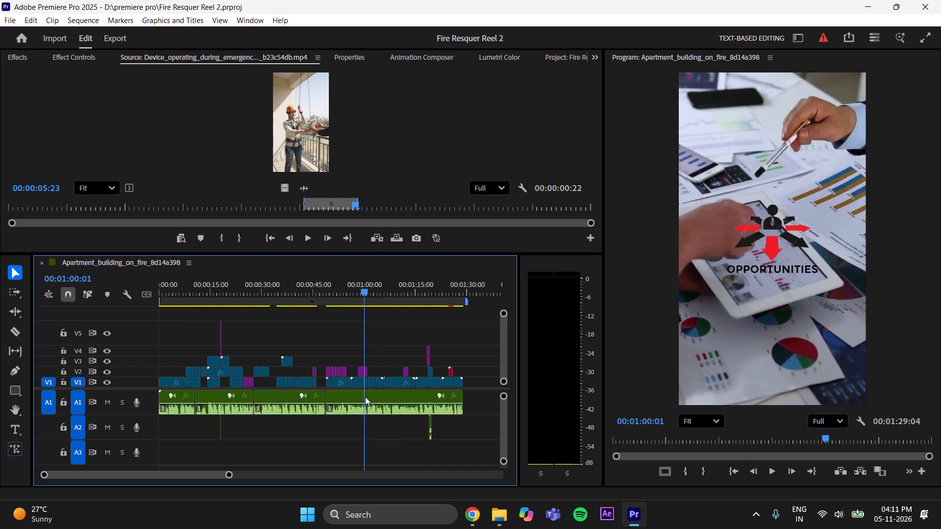
drag(365, 397, 341, 415)
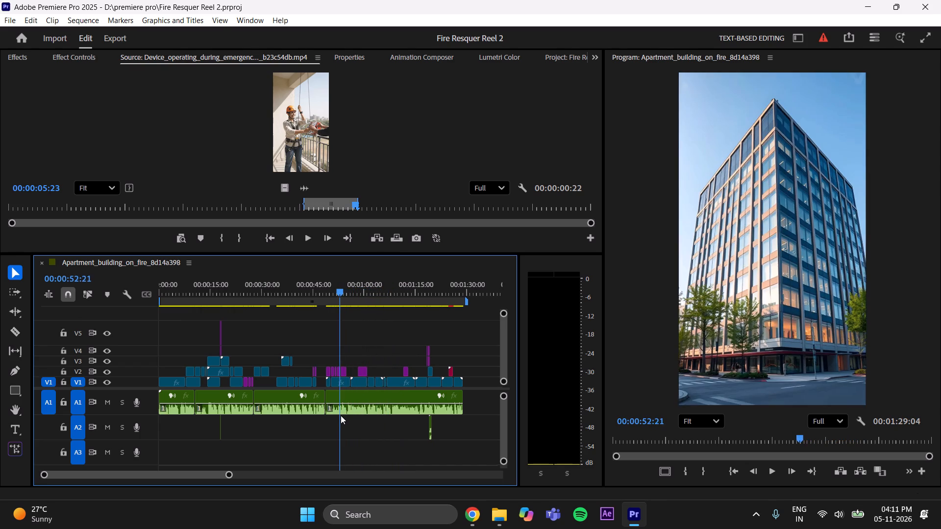
drag(341, 415, 320, 430)
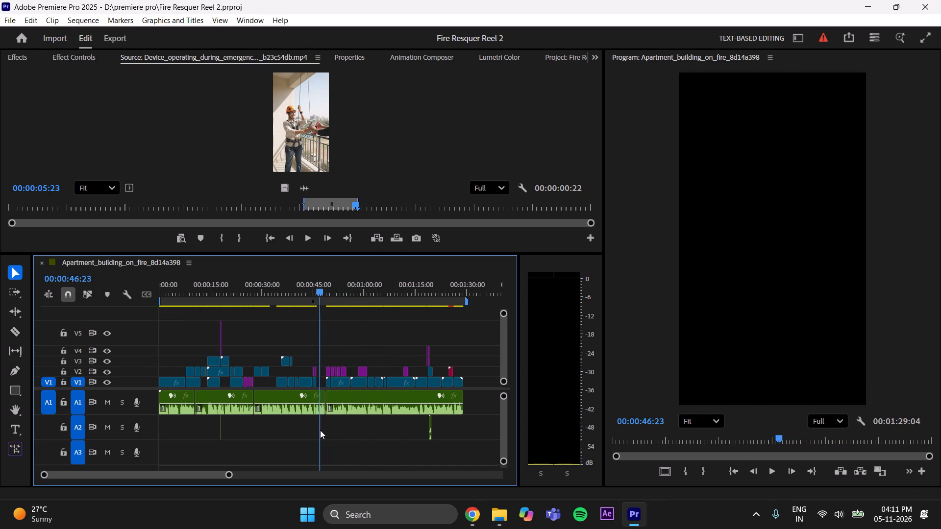
drag(320, 430, 318, 432)
key(space)
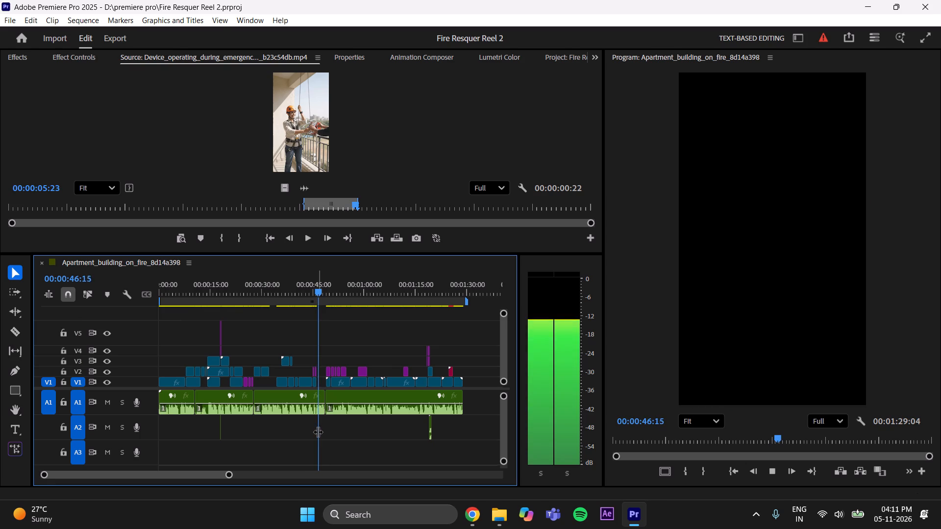
key(space)
key(space)
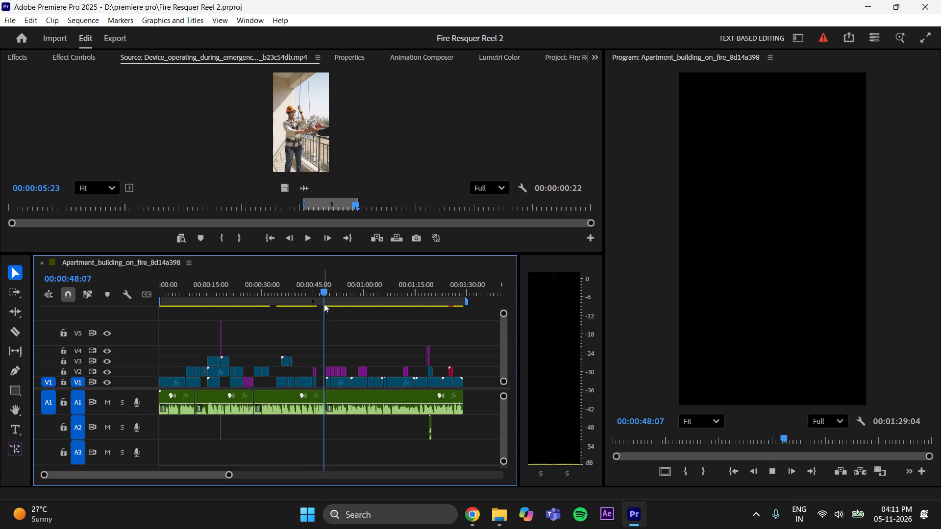
key(space)
Scrub back through the footage from about 00:00:48 to 00:00:25, and forward again to about 00:00:31.
drag(326, 292, 315, 324)
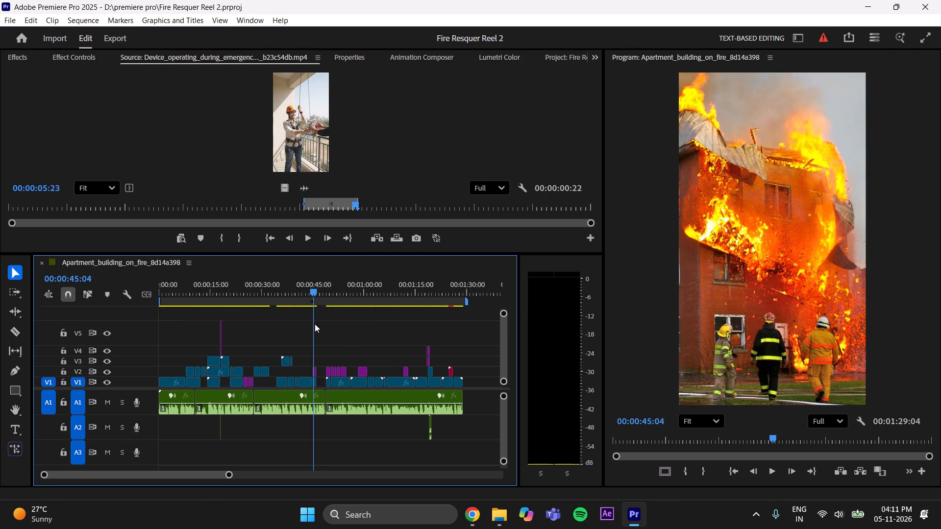
drag(315, 324, 306, 348)
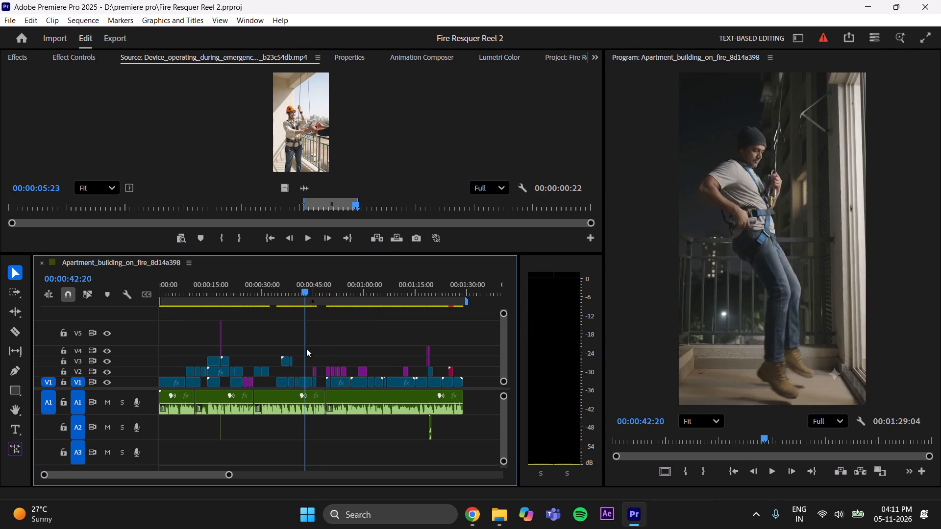
drag(306, 348, 295, 417)
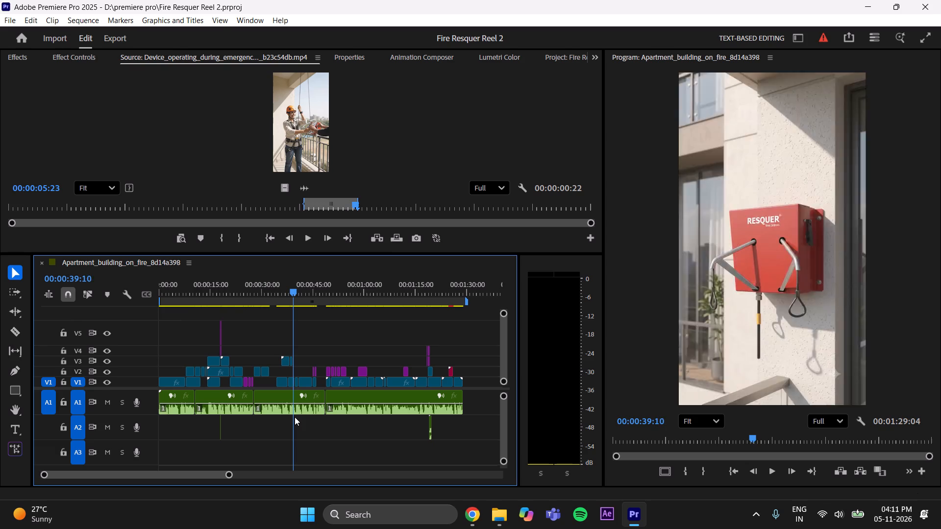
drag(295, 417, 289, 426)
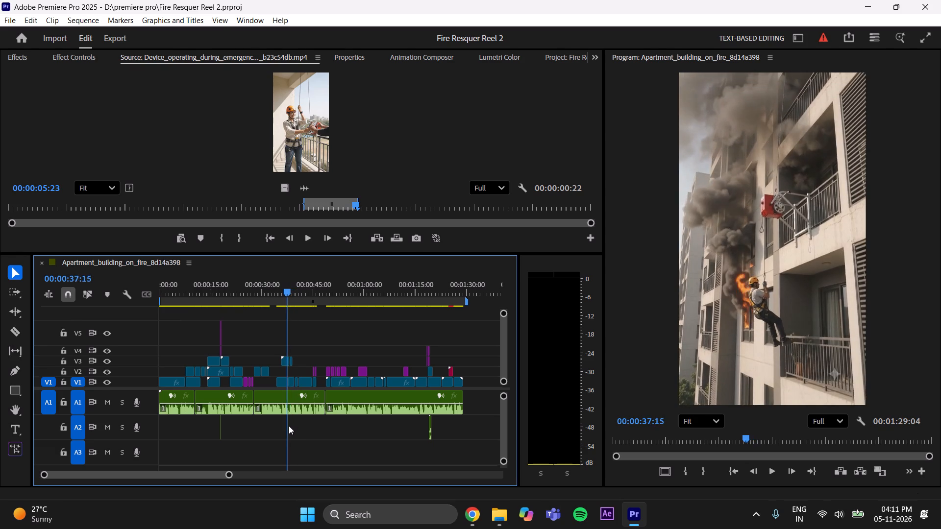
drag(289, 426, 275, 429)
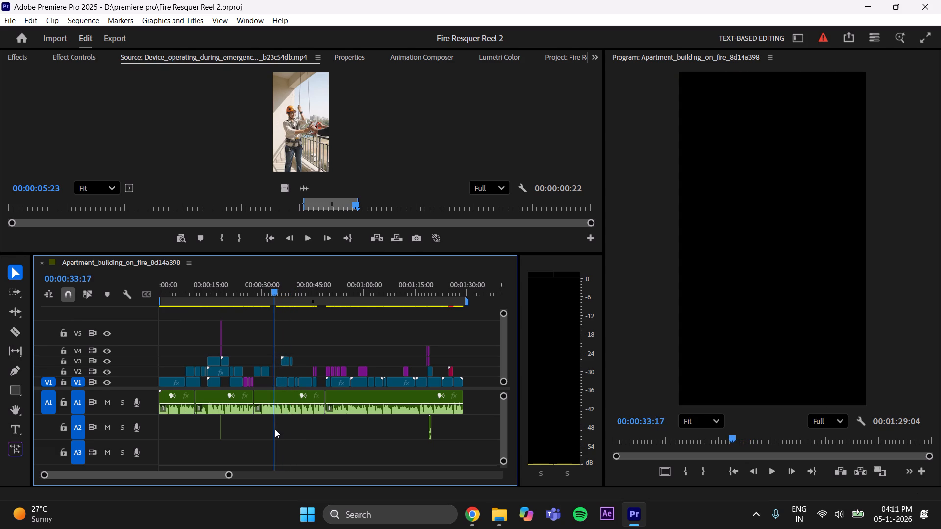
drag(275, 429, 246, 433)
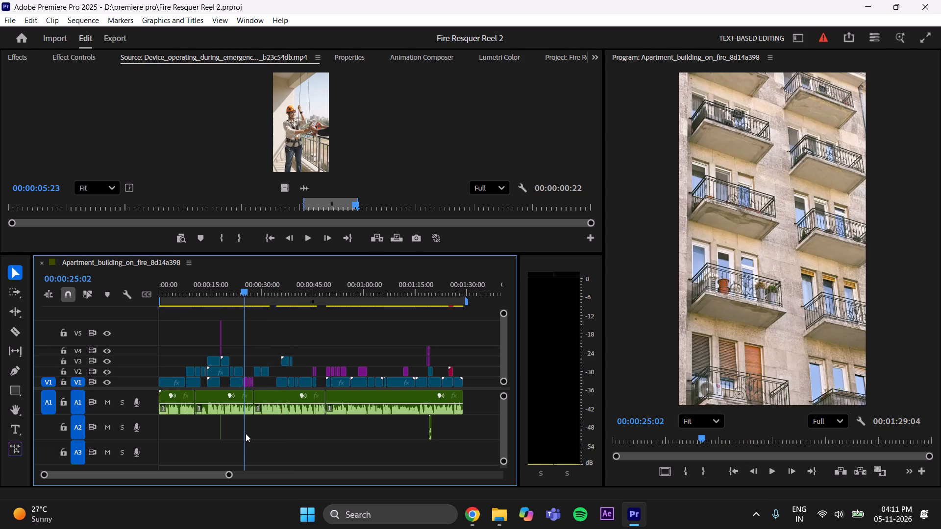
drag(246, 433, 261, 434)
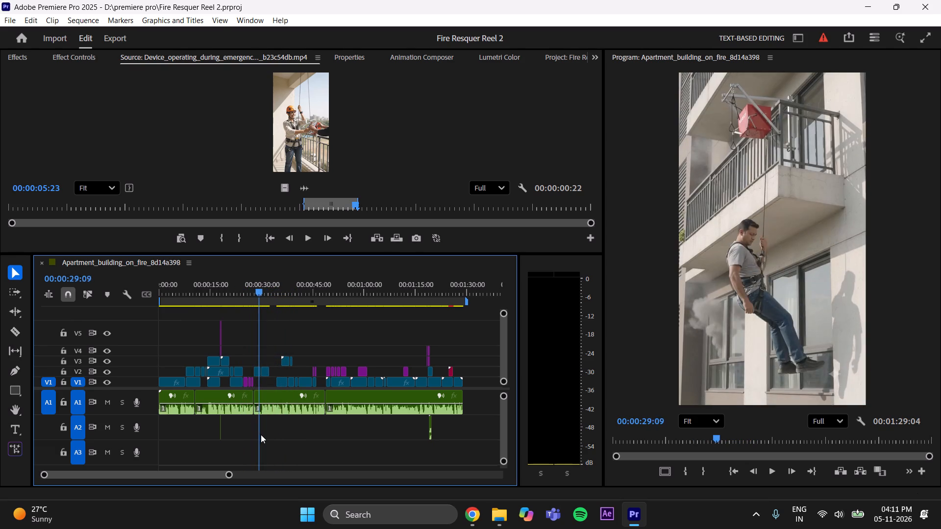
drag(261, 434, 260, 436)
drag(260, 436, 268, 436)
Replay and scrub the footage between about 00:00:29 and 00:00:40, around the gap left by the deleted V1 clip.
key(space)
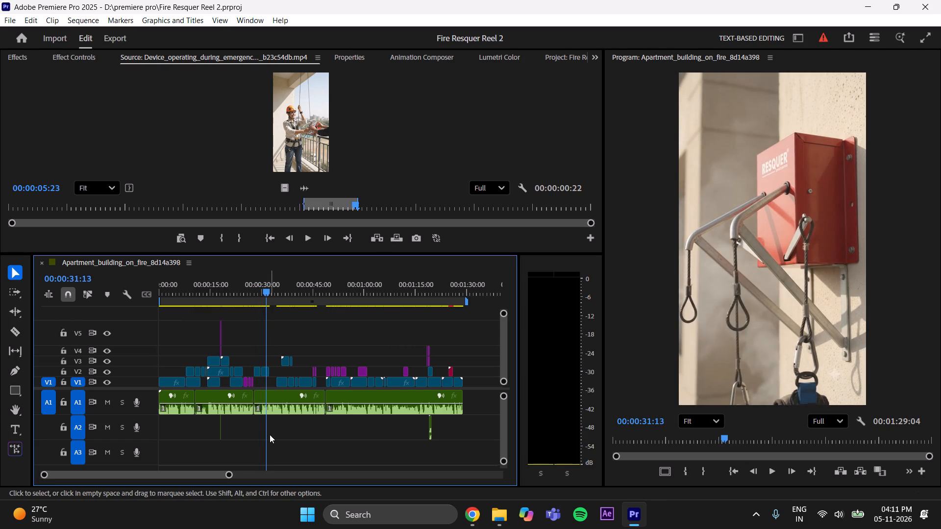
key(space)
drag(268, 285, 264, 301)
key(space)
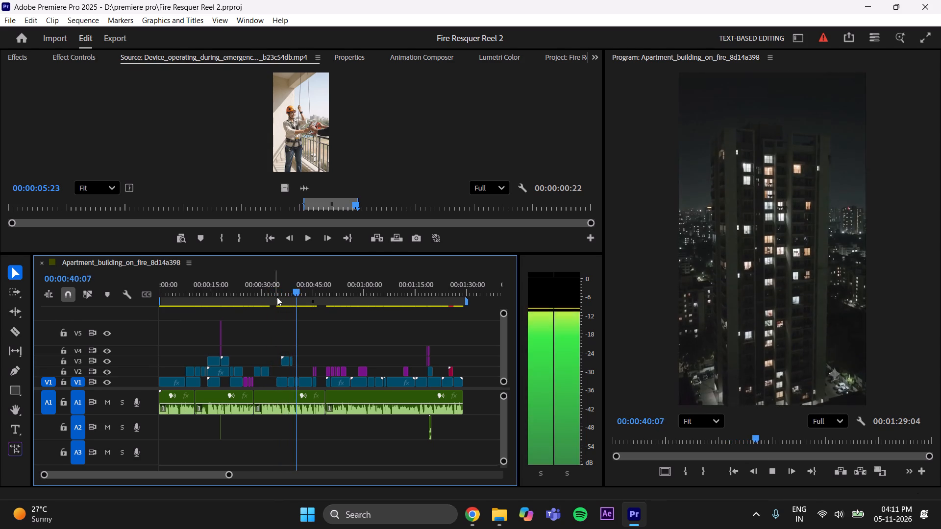
key(space)
drag(294, 290, 293, 313)
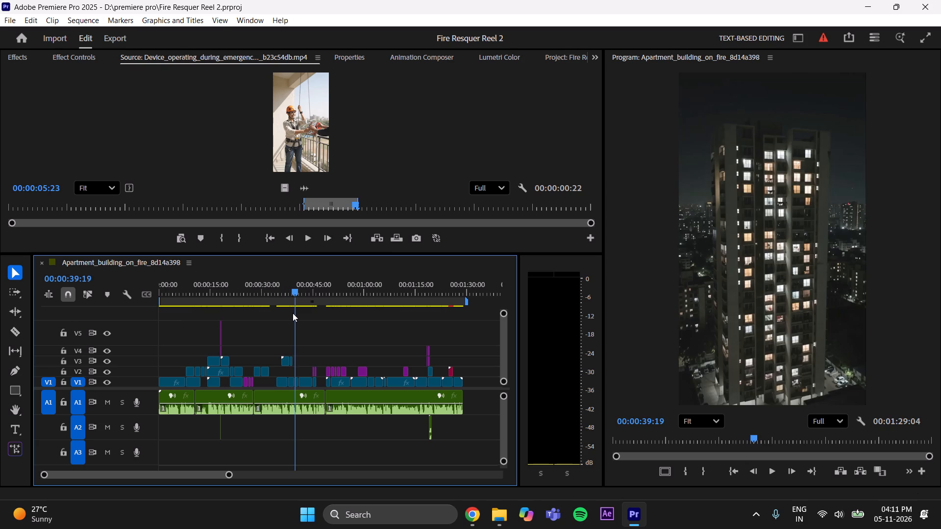
drag(293, 313, 292, 314)
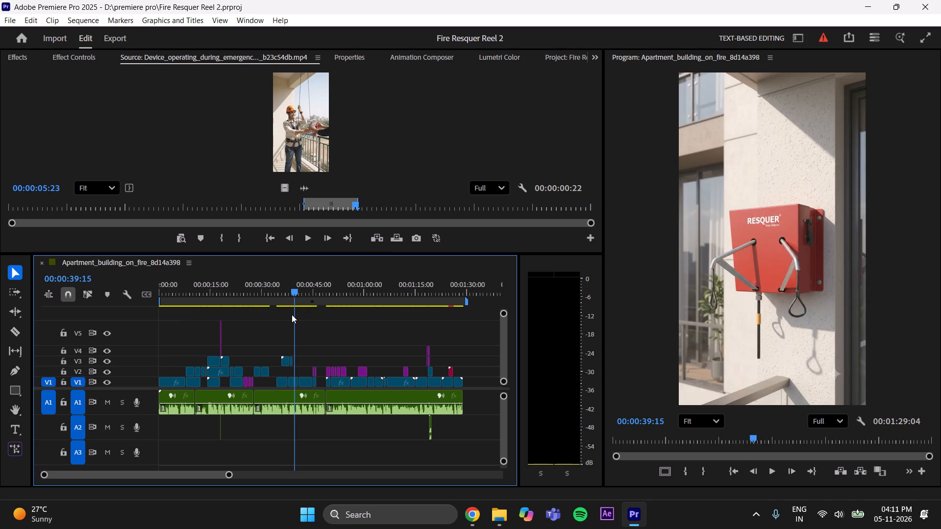
drag(292, 314, 279, 321)
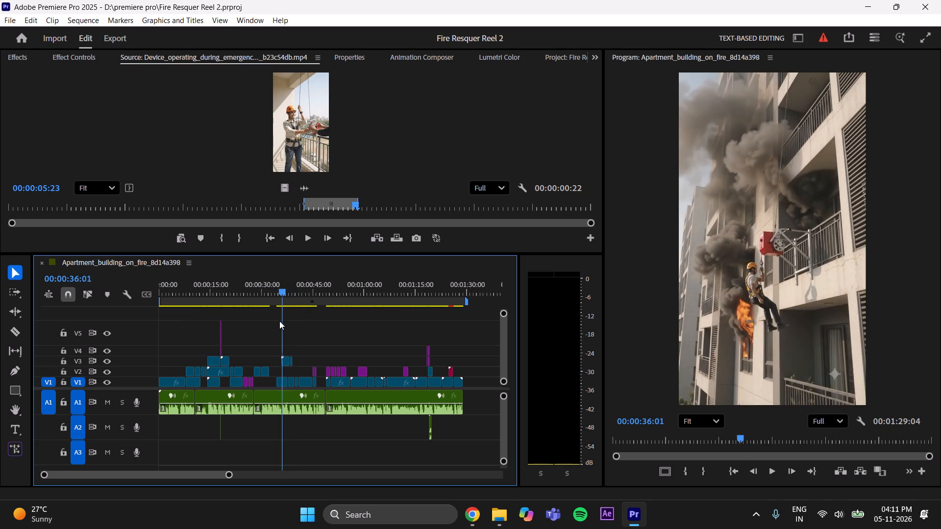
drag(279, 321, 270, 326)
key(space)
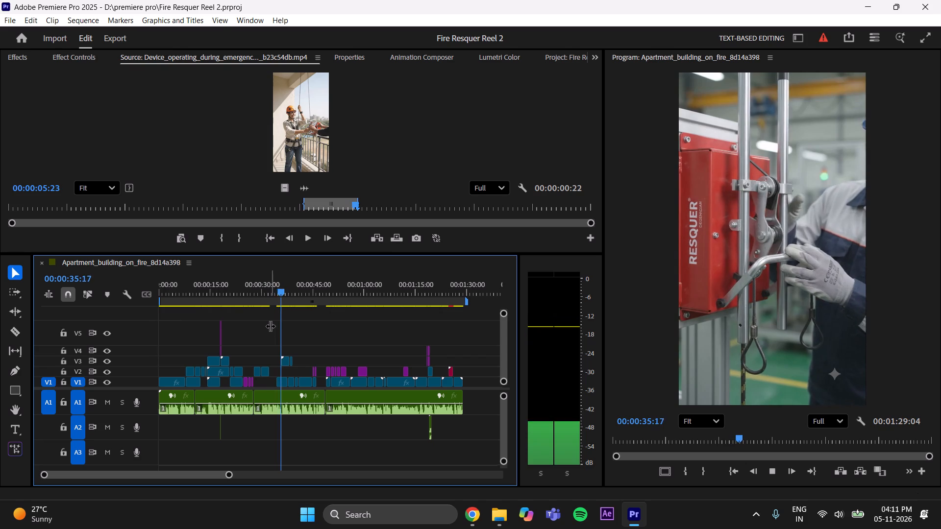
key(space)
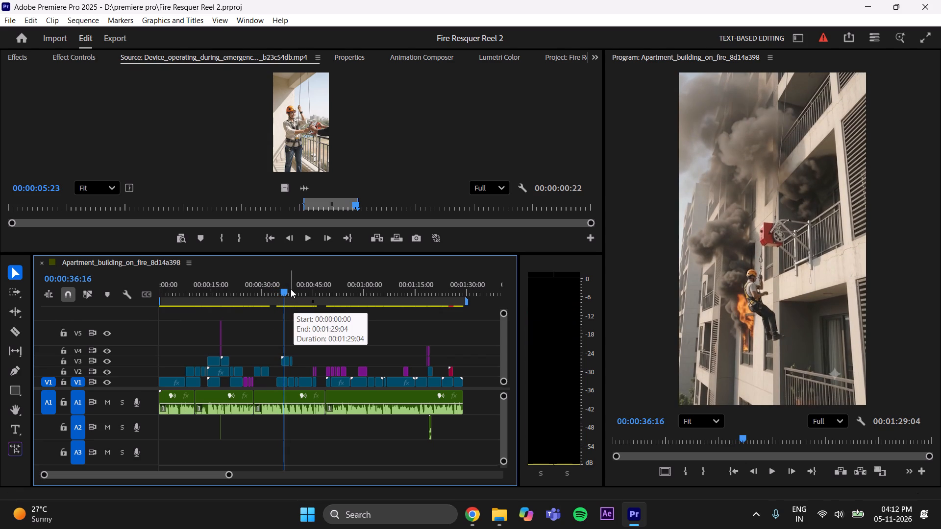
drag(290, 289, 262, 355)
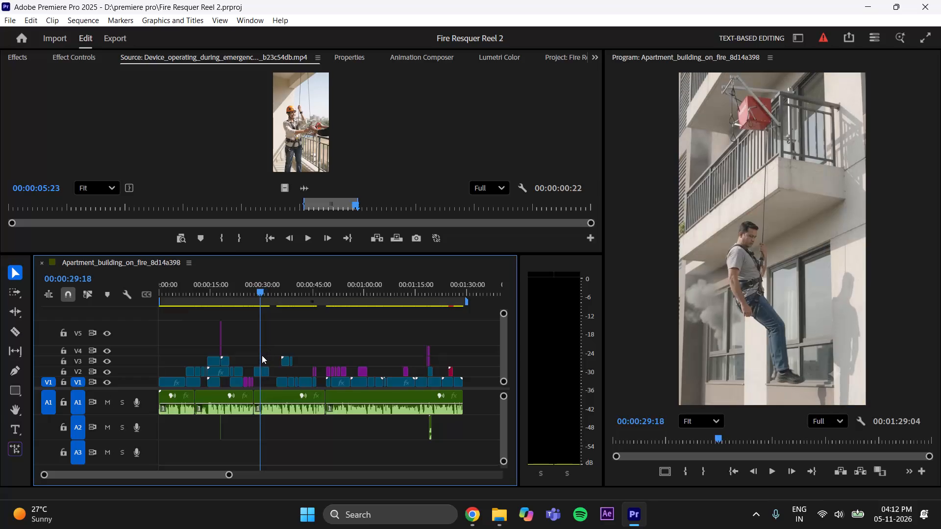
drag(262, 355, 262, 356)
key(space)
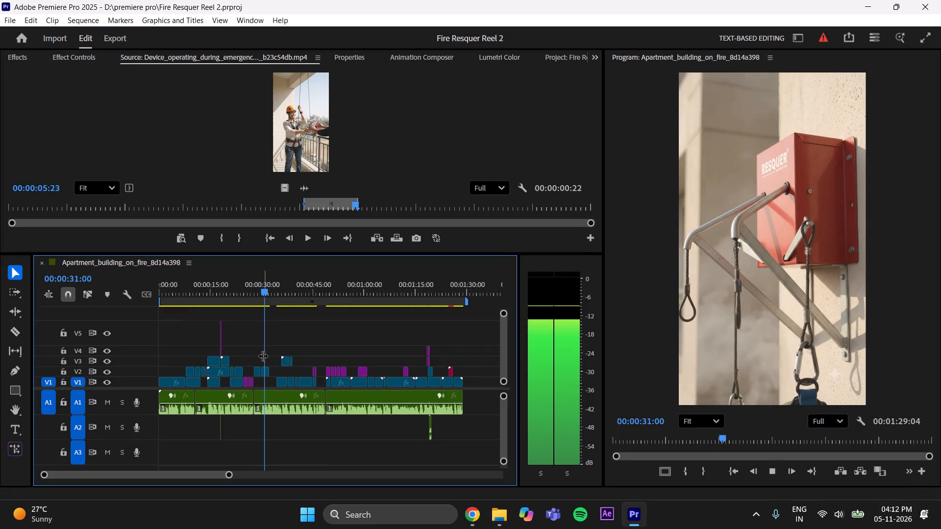
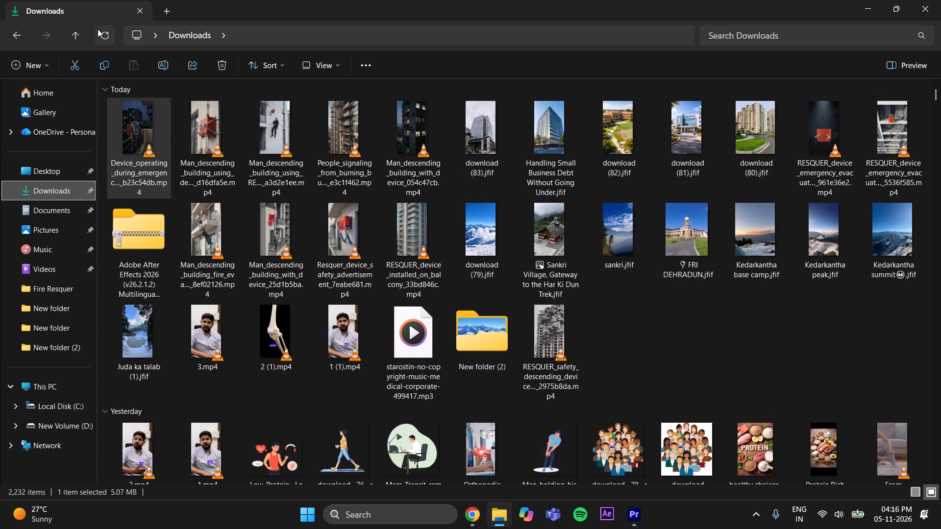
click(135, 144)
drag(187, 125, 419, 204)
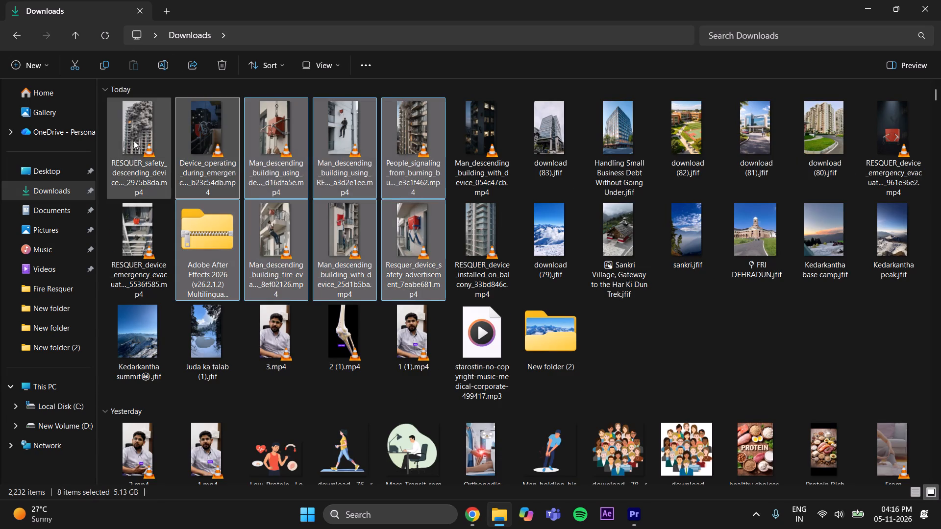
click(128, 138)
drag(131, 133, 634, 512)
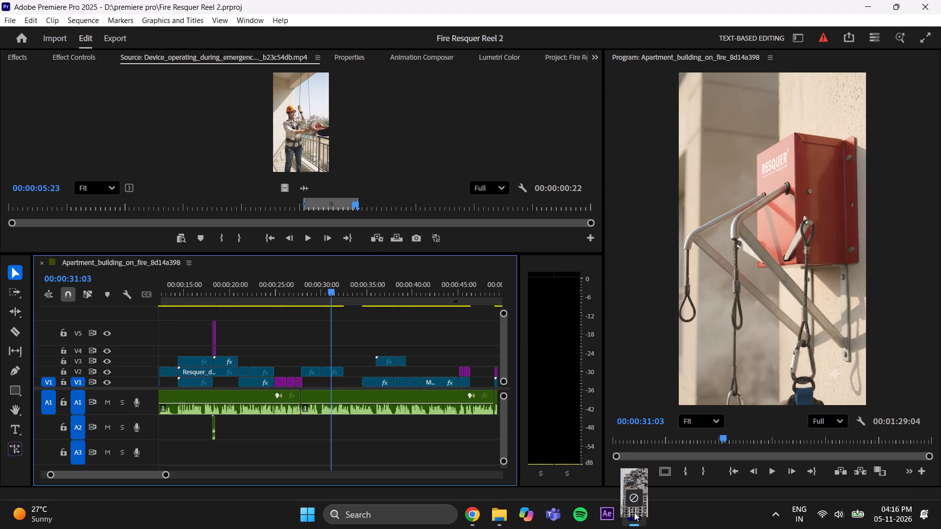
drag(634, 512, 314, 134)
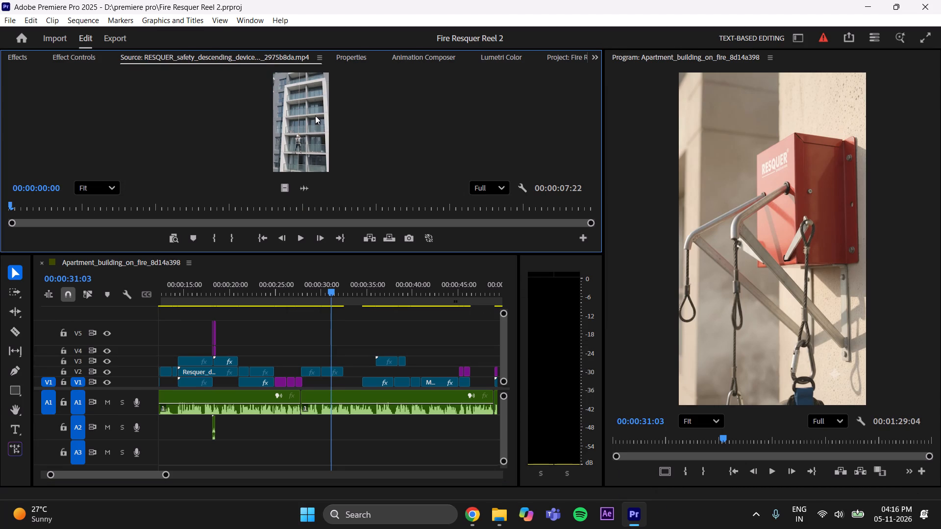
Play the sequence from 00:00:30:00 across the gap after the RESQUER device close-up.
drag(325, 289, 302, 314)
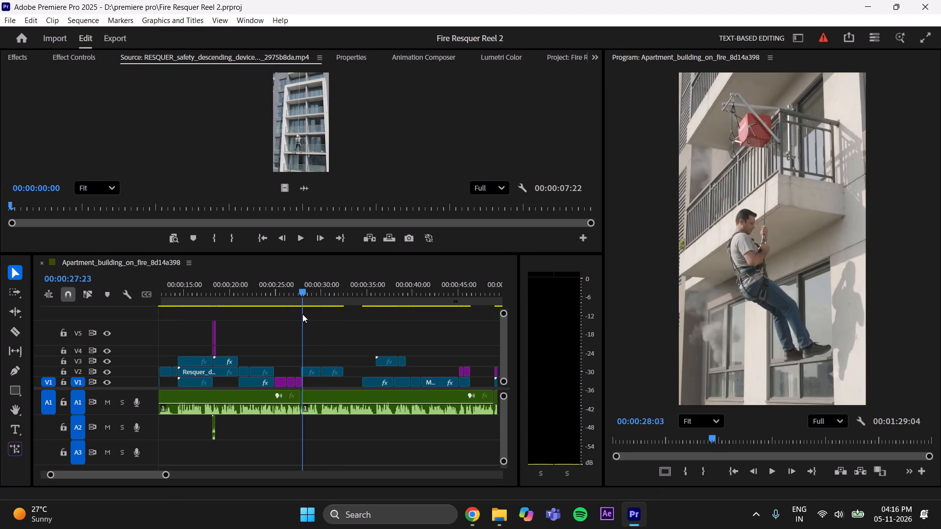
drag(302, 314, 322, 312)
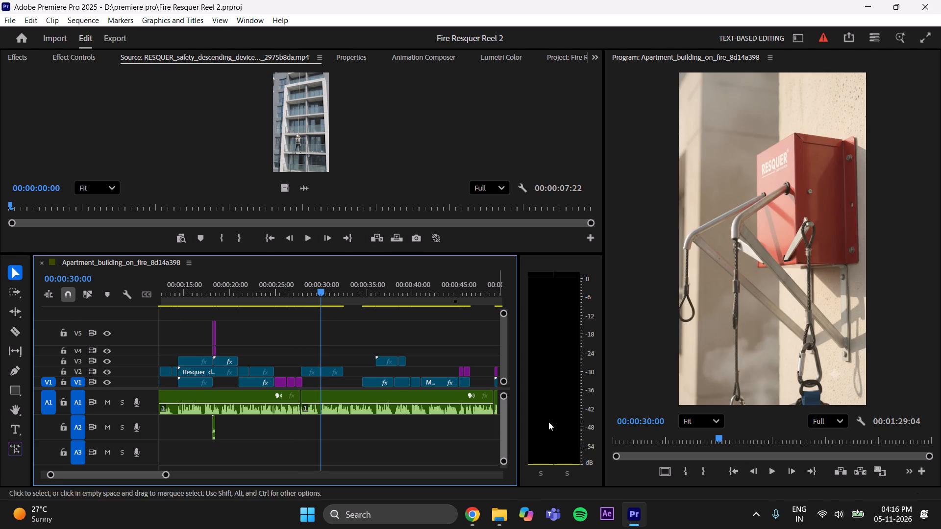
click(774, 473)
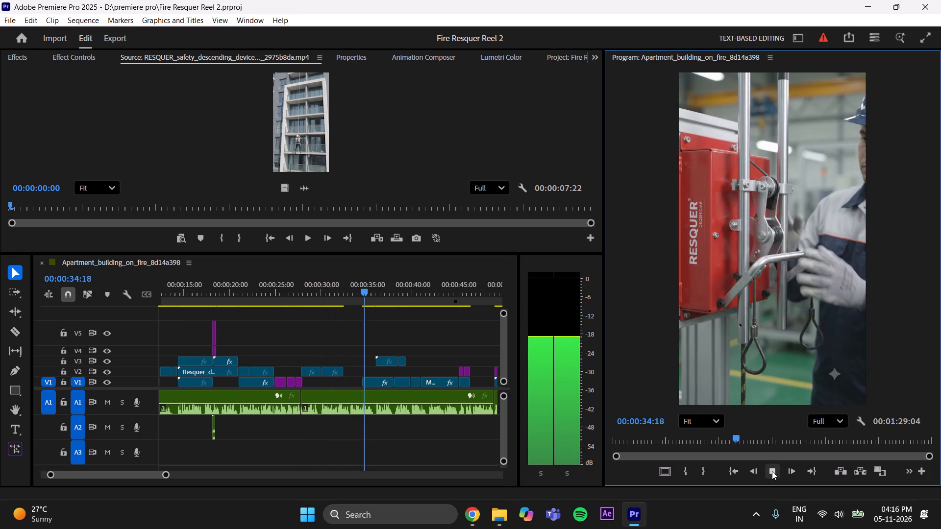
click(772, 471)
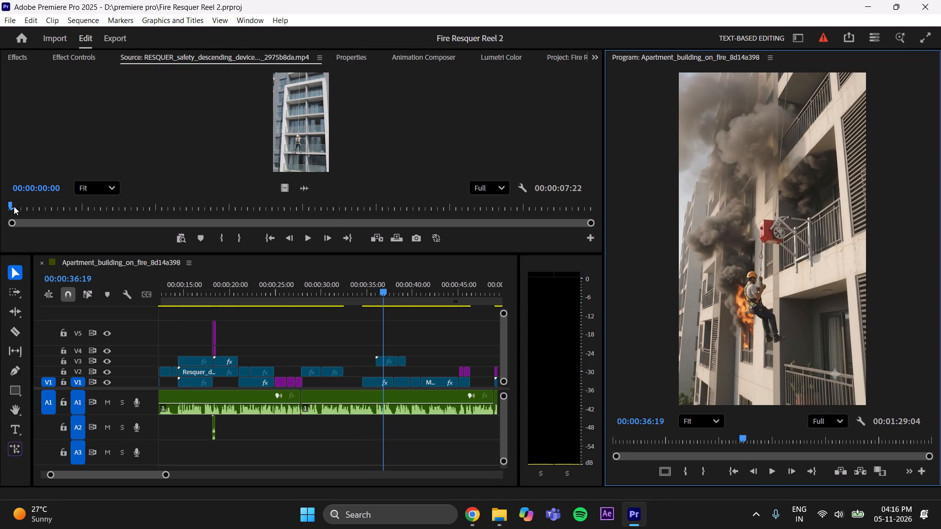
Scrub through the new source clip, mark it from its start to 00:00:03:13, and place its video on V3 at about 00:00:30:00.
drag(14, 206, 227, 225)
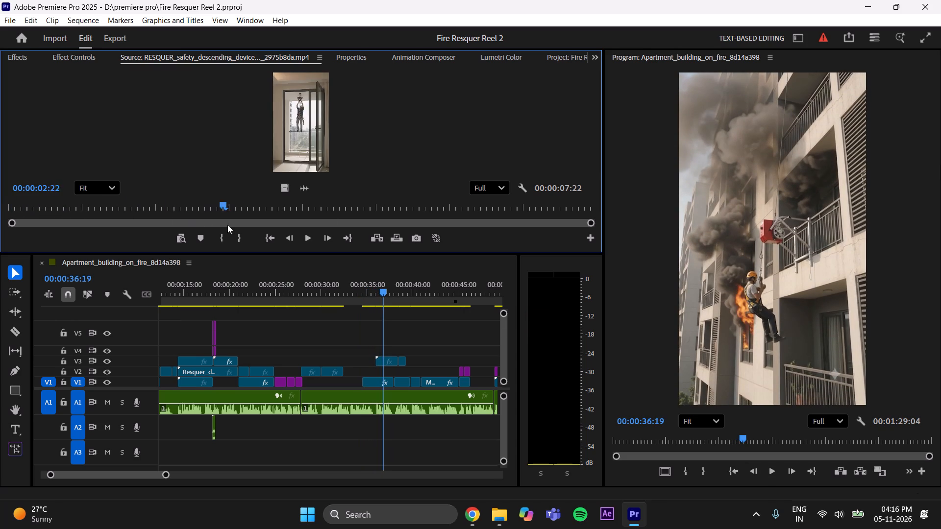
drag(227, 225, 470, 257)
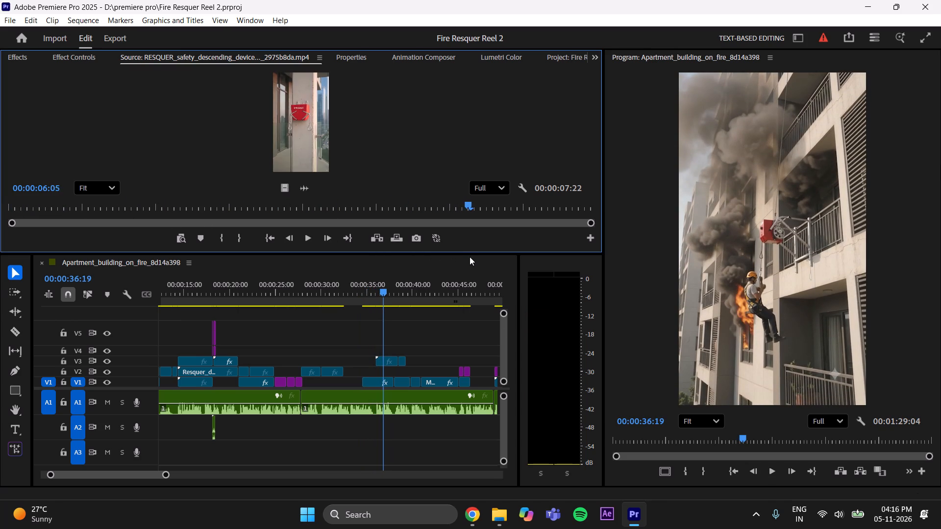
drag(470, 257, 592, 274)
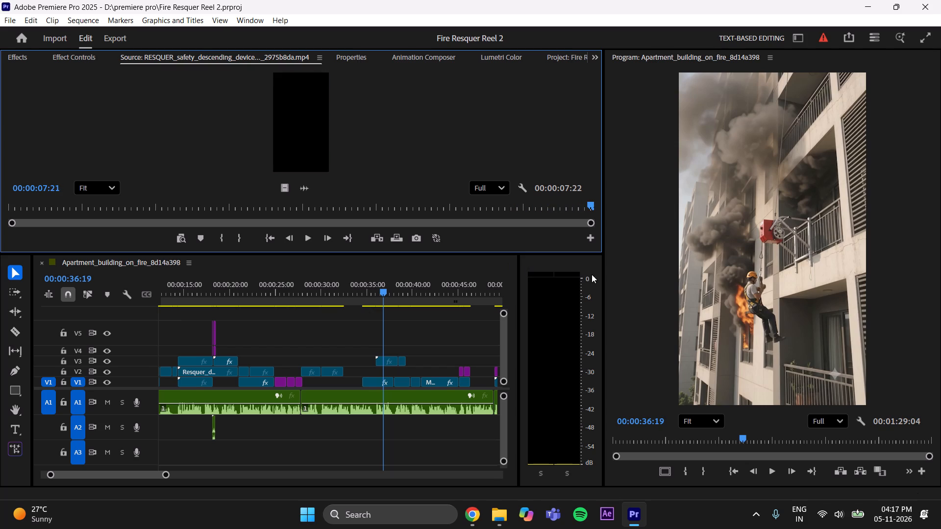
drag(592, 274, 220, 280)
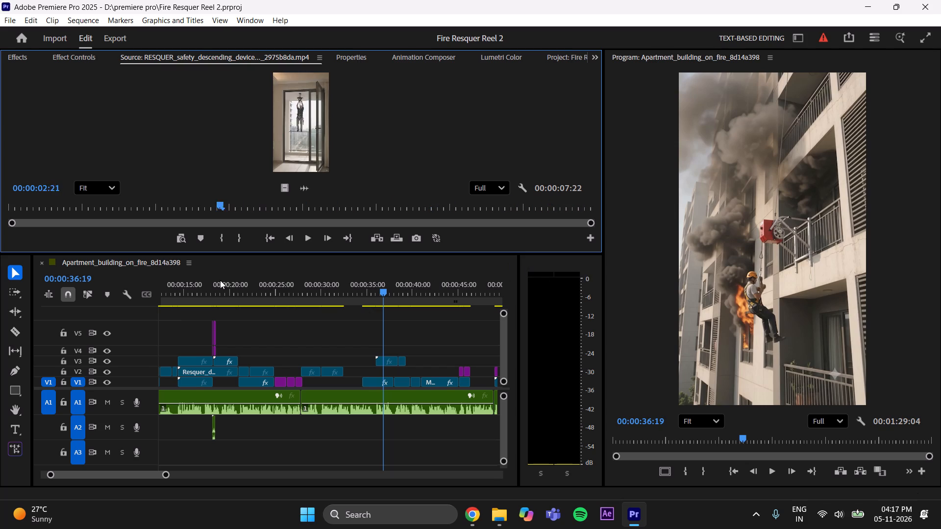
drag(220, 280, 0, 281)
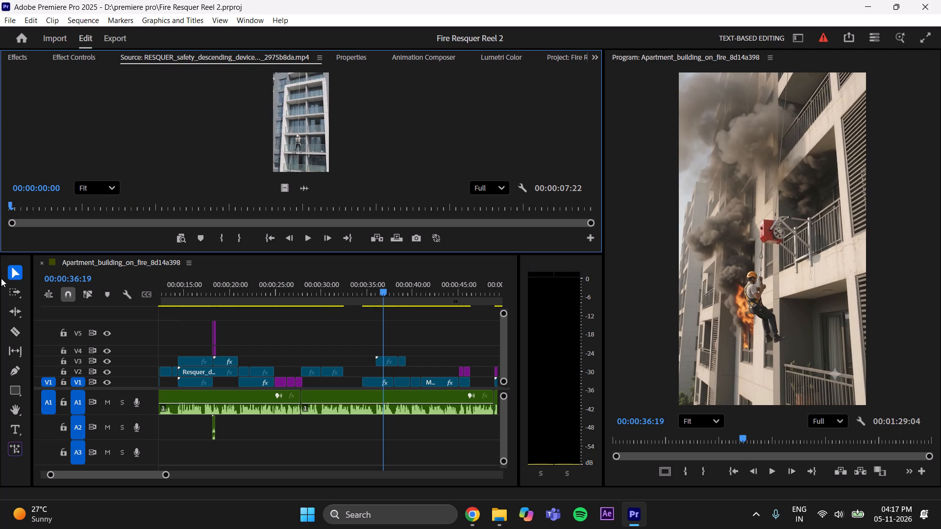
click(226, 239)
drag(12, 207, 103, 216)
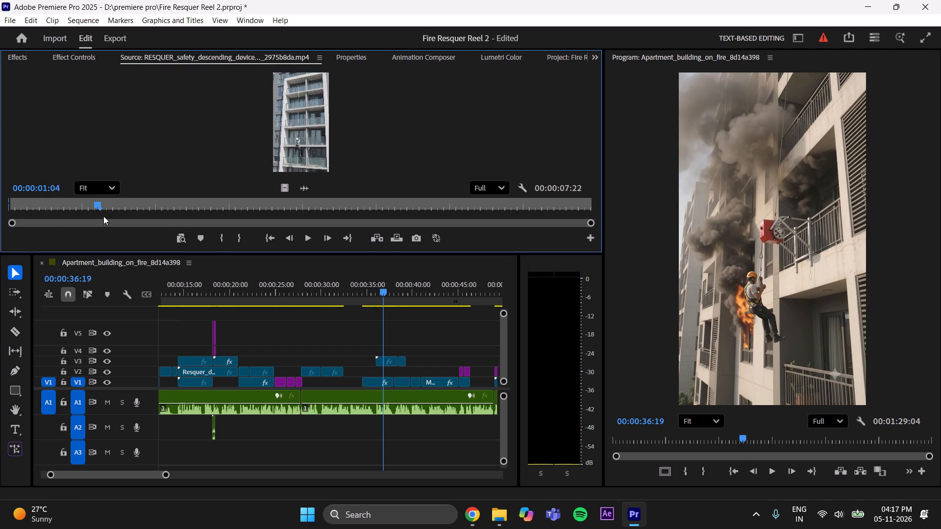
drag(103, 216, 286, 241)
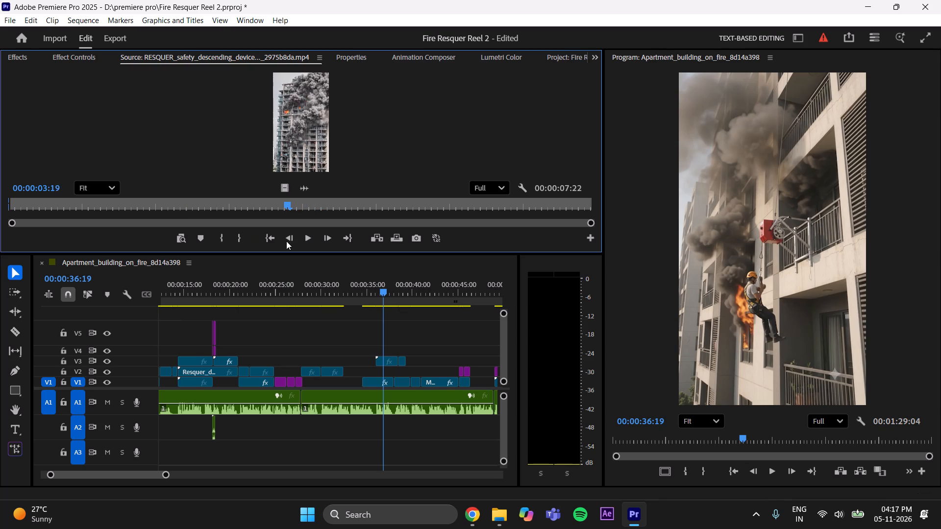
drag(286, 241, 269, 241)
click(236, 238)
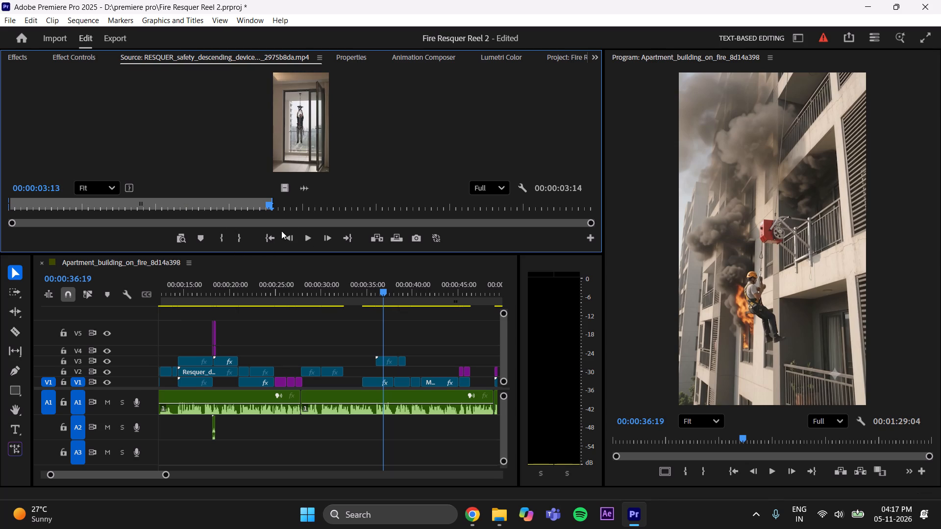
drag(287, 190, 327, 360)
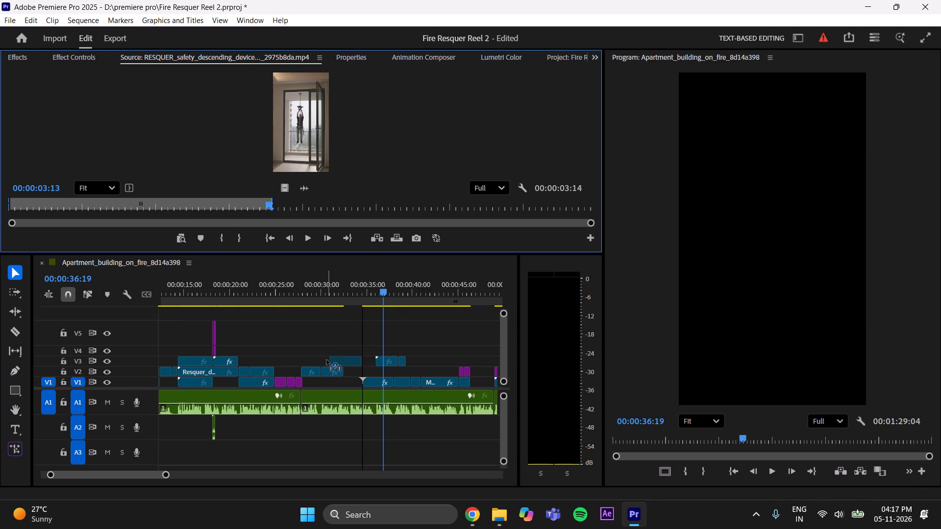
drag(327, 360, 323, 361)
Play back the sequence through the newly placed V3 clip.
drag(378, 290, 354, 308)
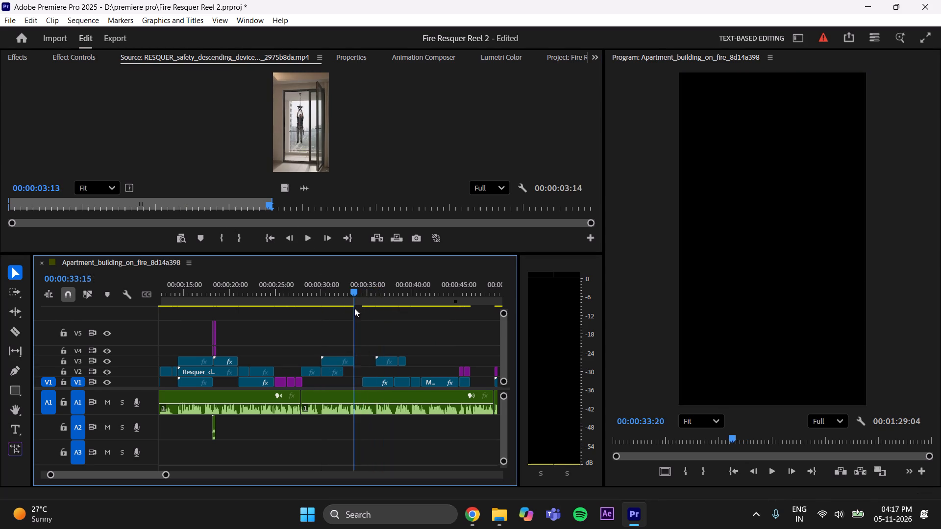
drag(354, 308, 314, 335)
click(773, 473)
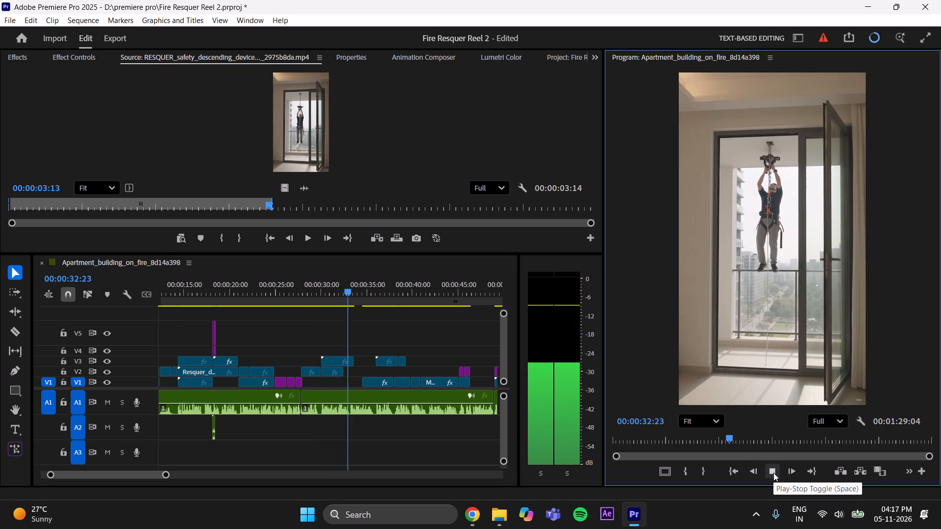
click(773, 473)
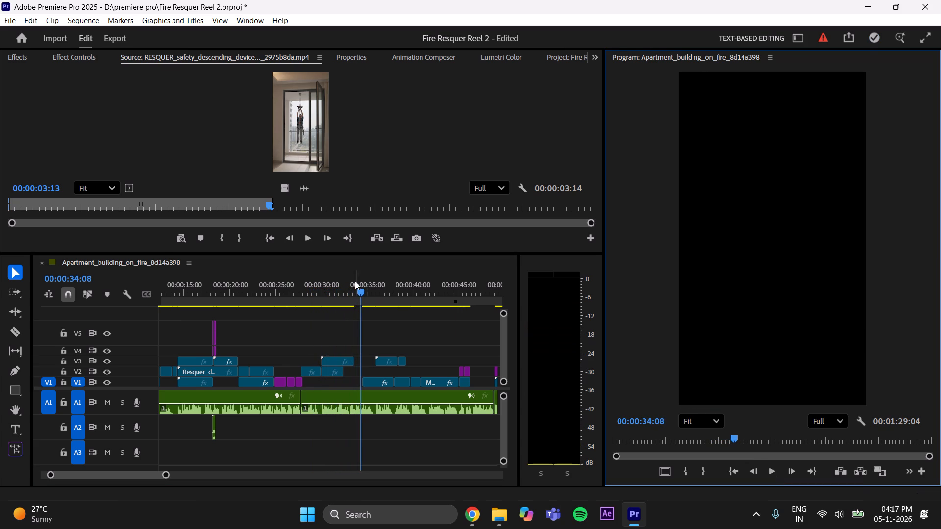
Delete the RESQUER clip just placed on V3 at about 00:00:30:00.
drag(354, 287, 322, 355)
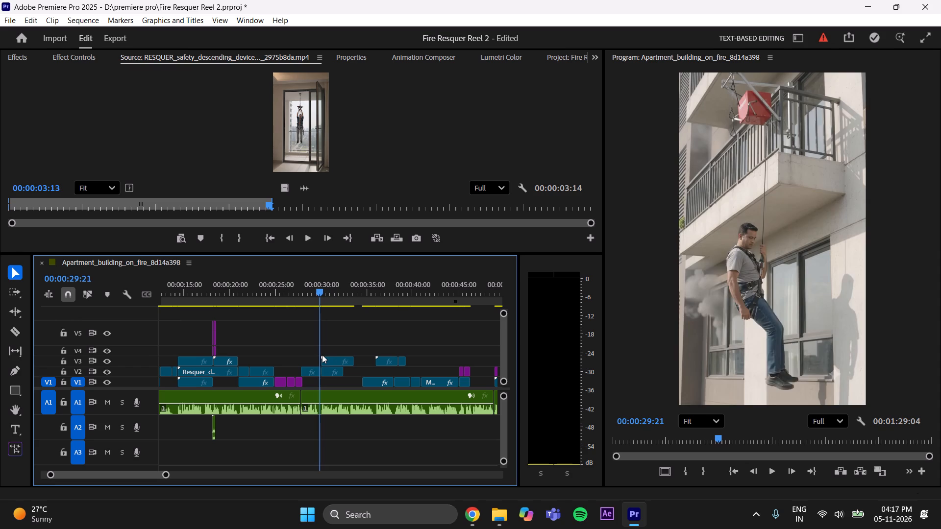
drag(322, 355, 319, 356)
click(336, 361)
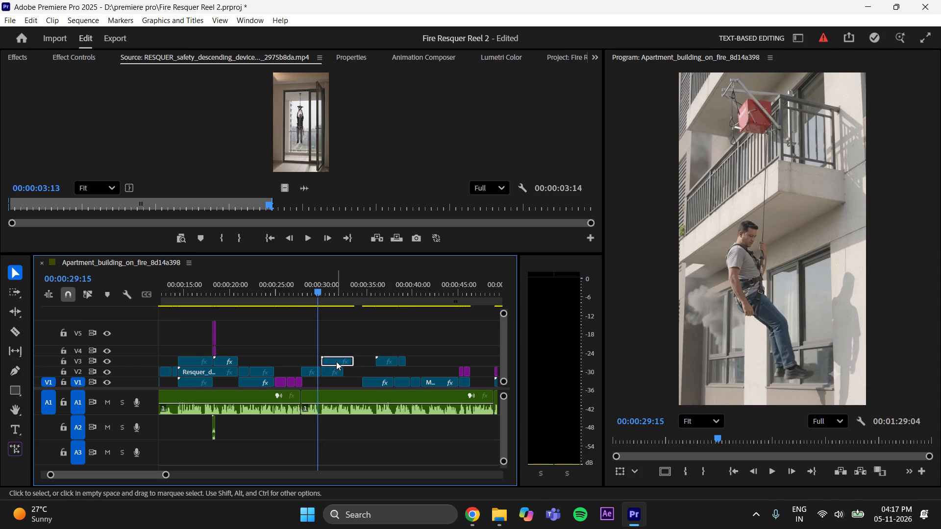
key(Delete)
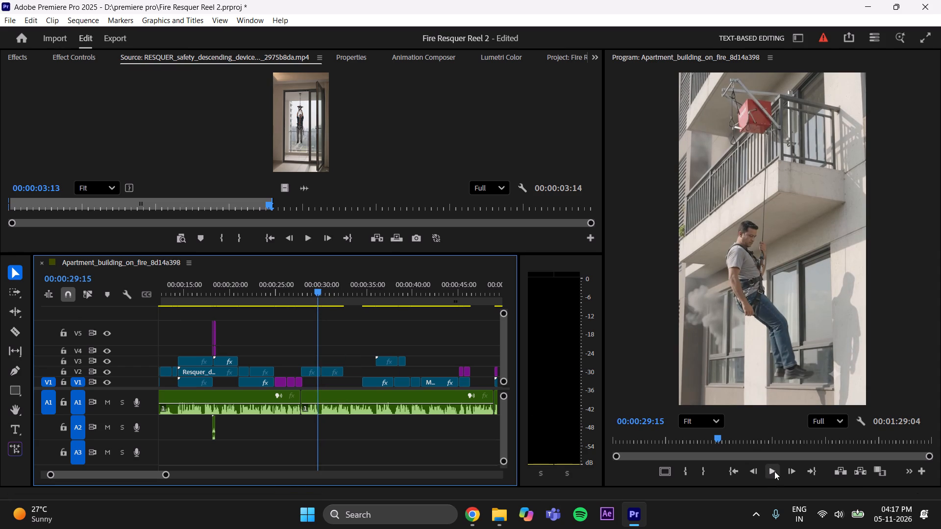
Play the sequence from 00:00:29:15 through the gap and the following shots to about 00:00:40:19.
click(774, 471)
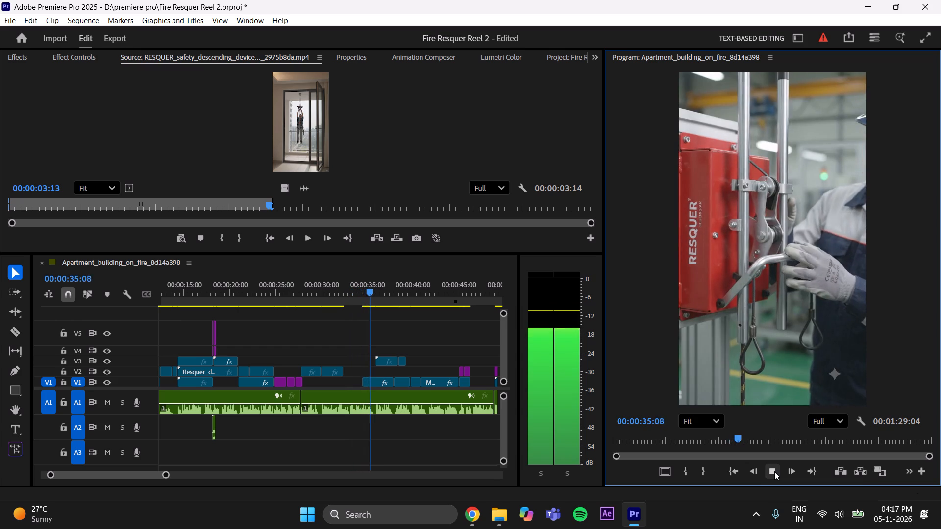
click(774, 471)
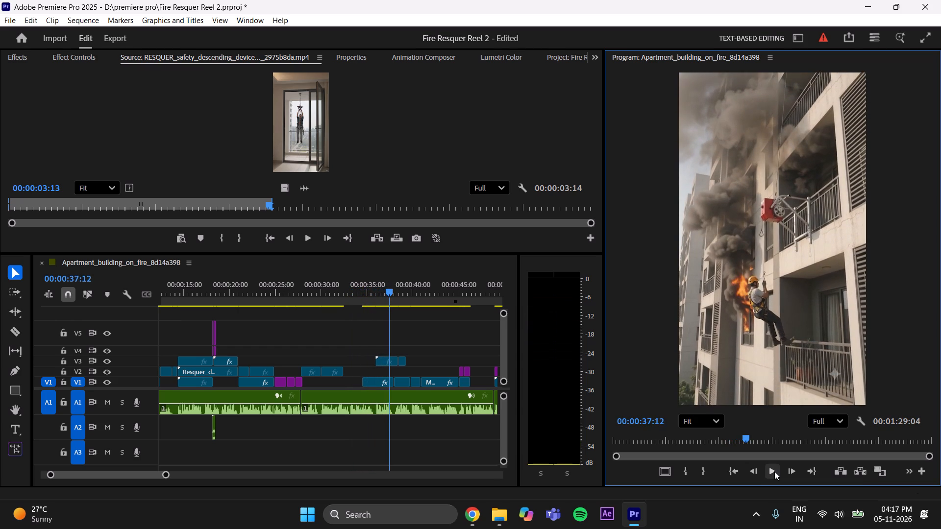
click(774, 471)
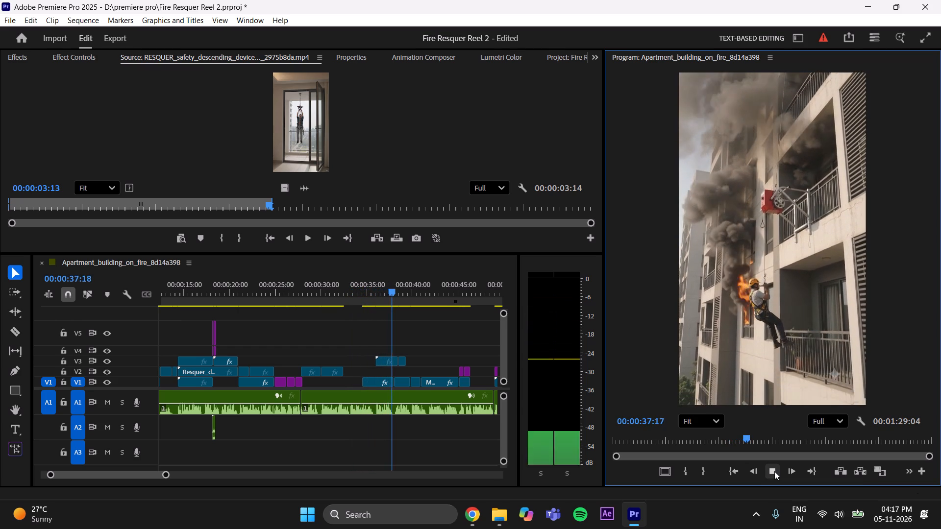
click(774, 471)
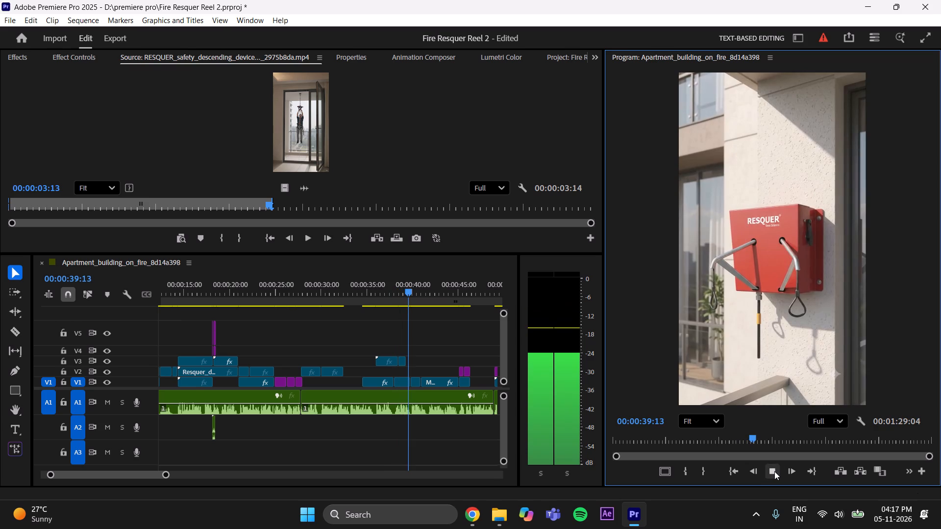
click(774, 471)
click(774, 471)
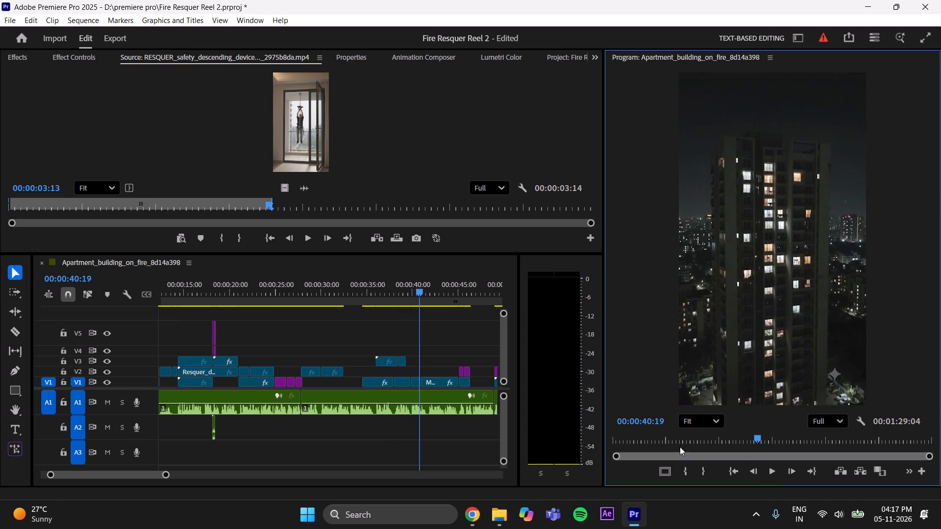
Fit the whole sequence in the timeline view and play it from 00:00:00:00.
drag(424, 283, 339, 361)
drag(166, 476, 196, 473)
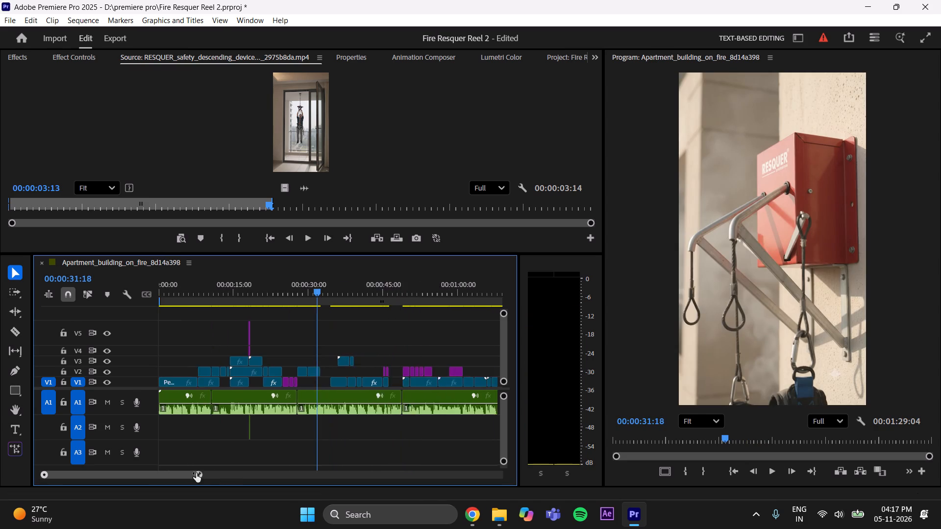
drag(196, 473, 224, 473)
drag(270, 283, 96, 335)
click(778, 473)
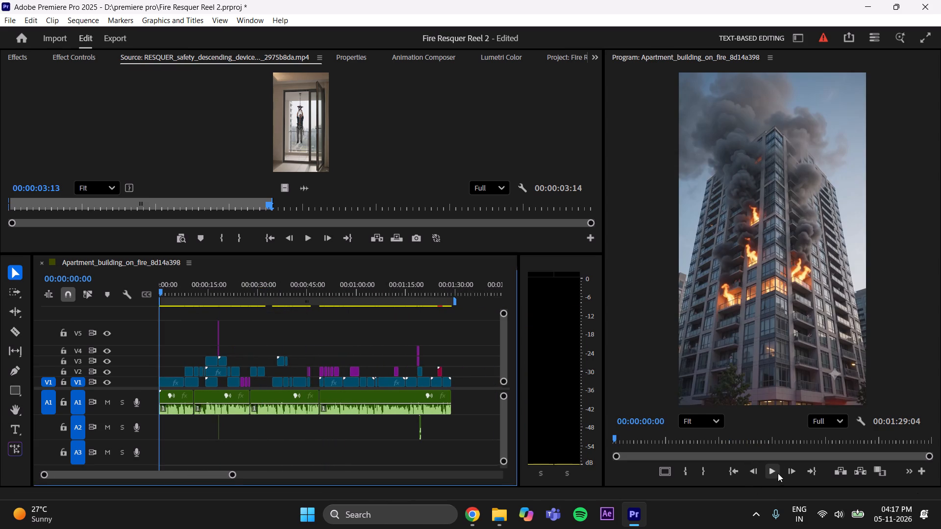
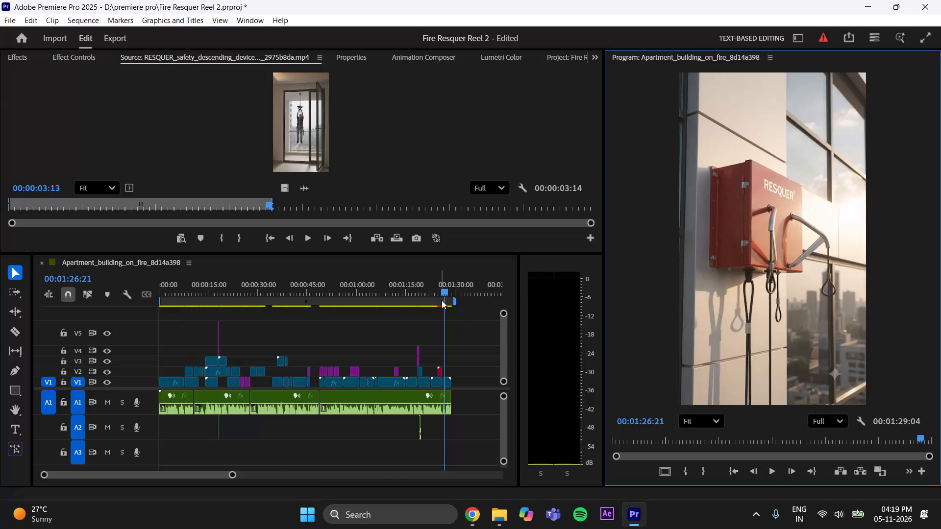
Scrub the sequence back to 00:00:28:21 and play through the empty gap to about 00:00:35:18.
drag(444, 282, 419, 344)
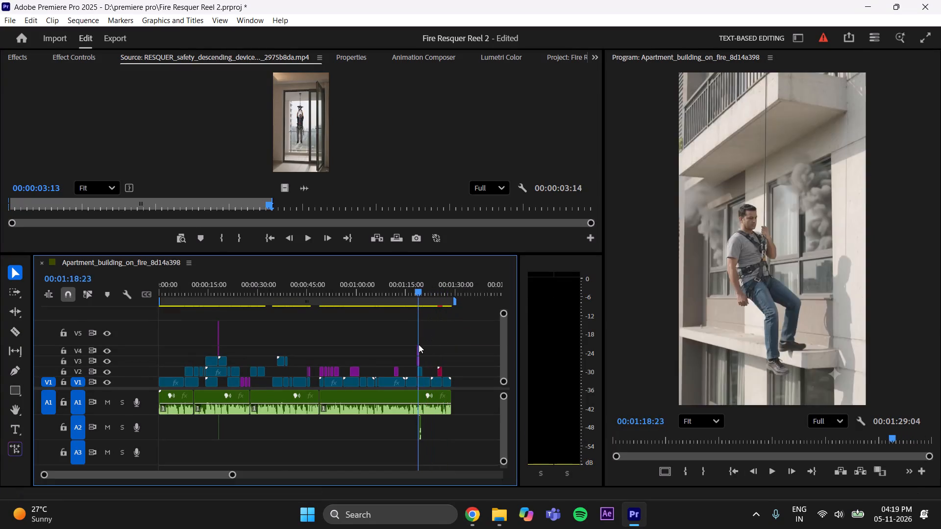
drag(419, 344, 353, 382)
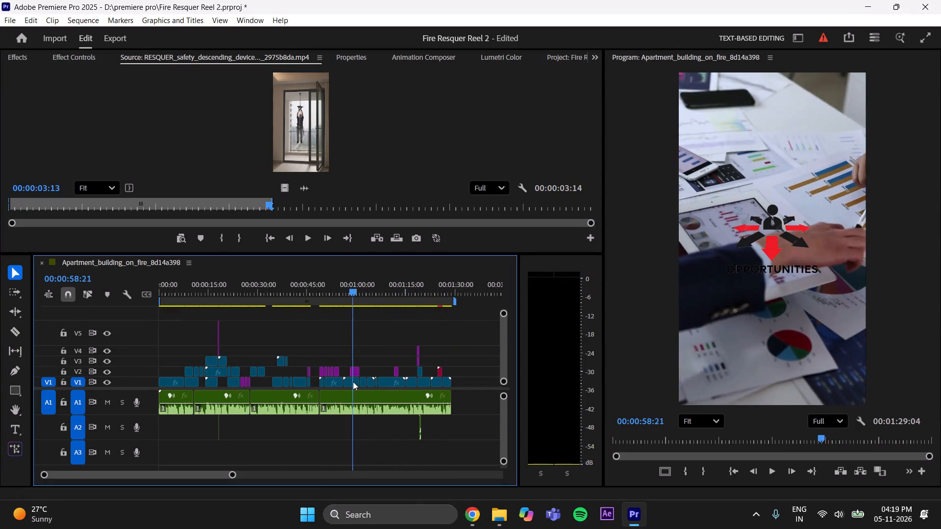
drag(353, 382, 324, 393)
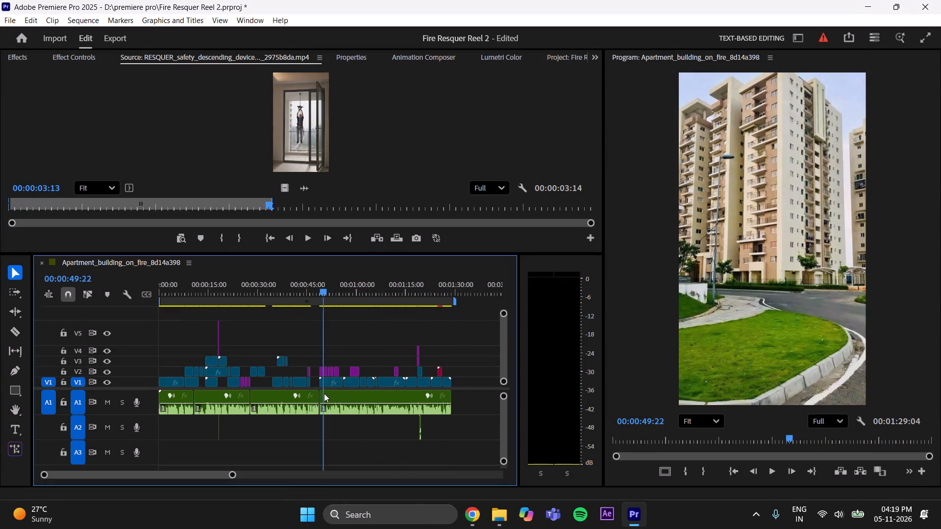
drag(324, 393, 268, 420)
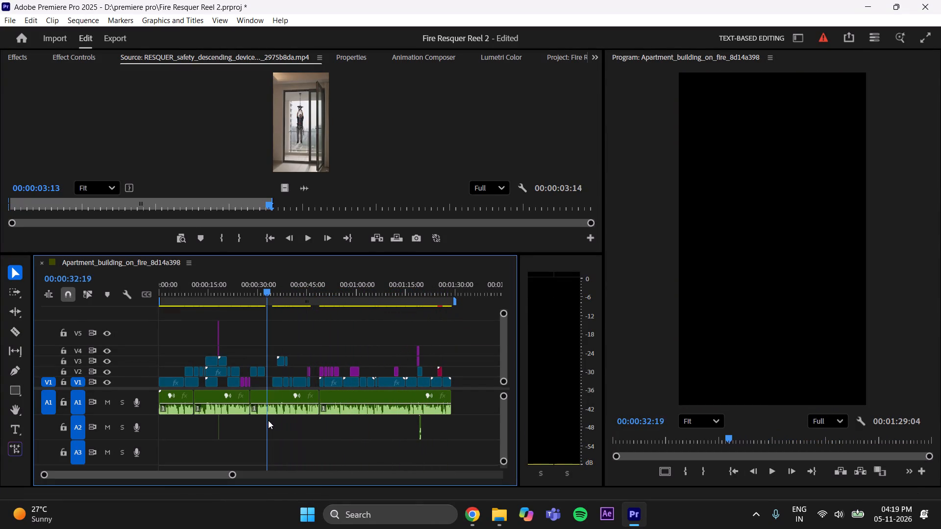
drag(268, 420, 265, 422)
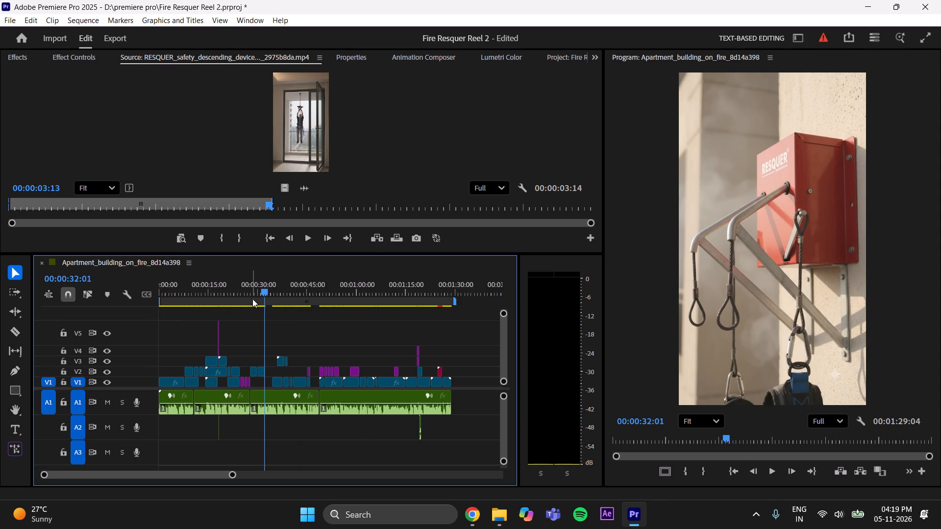
drag(265, 287, 255, 312)
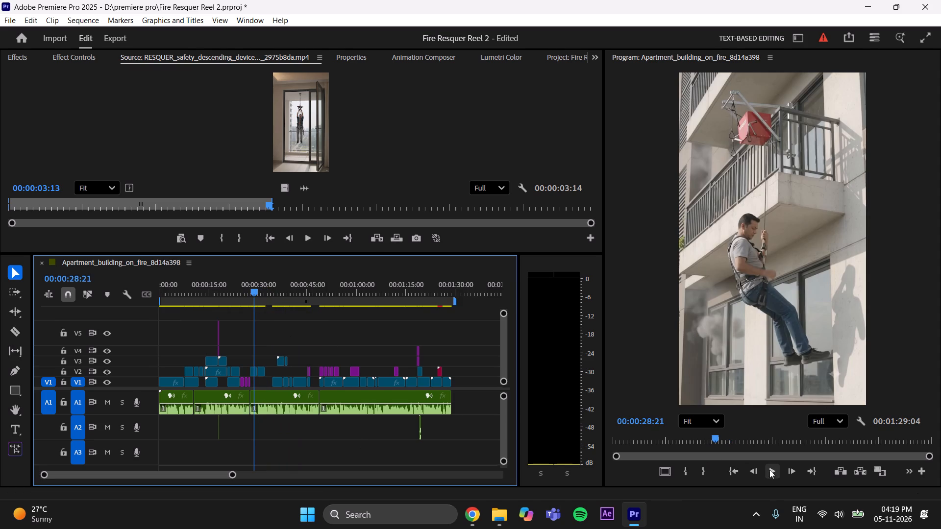
click(772, 471)
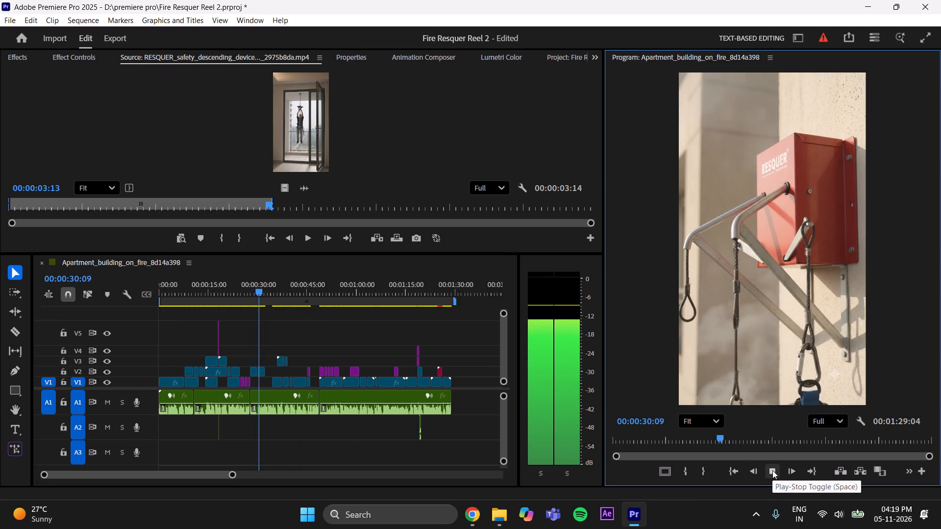
click(772, 470)
click(772, 470)
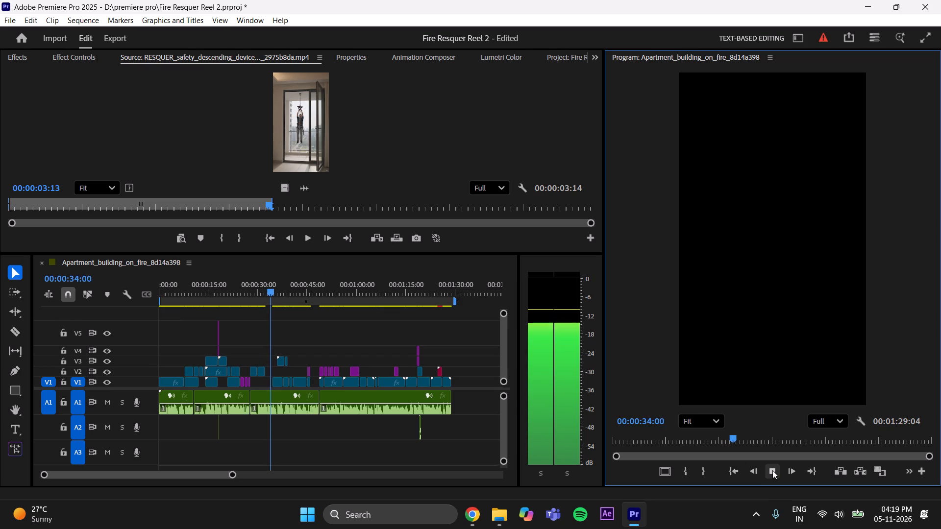
click(772, 470)
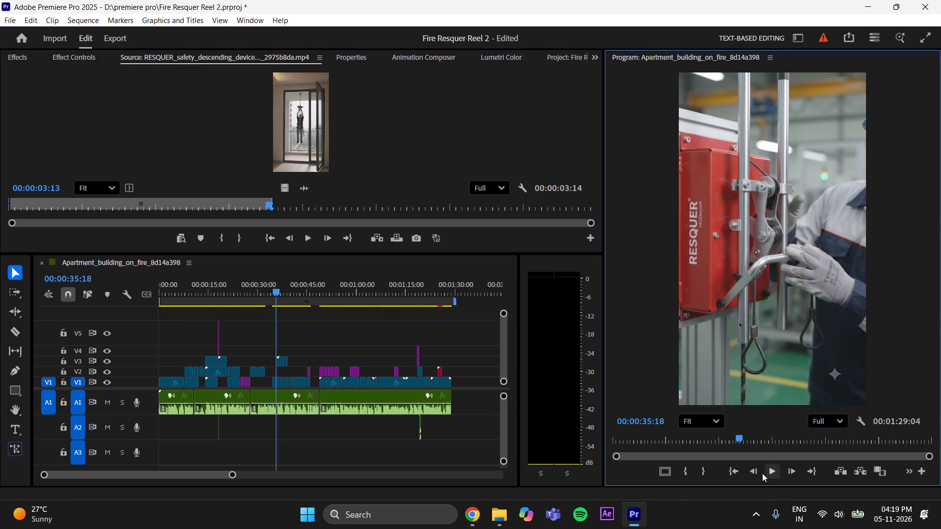
Switch to the Downloads folder and preview the daytime balcony descent, wall-mounted RESQUER device and balcony installation clips for usable footage.
click(503, 522)
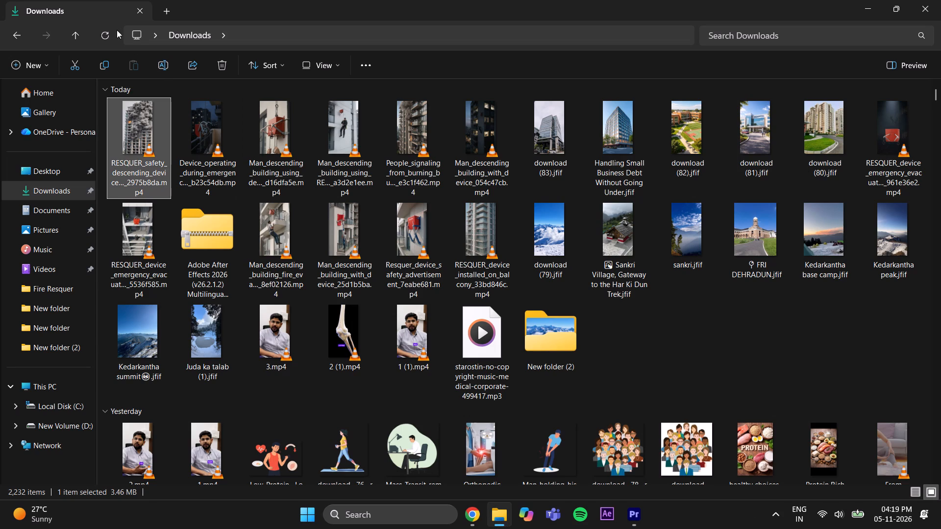
click(95, 30)
click(105, 34)
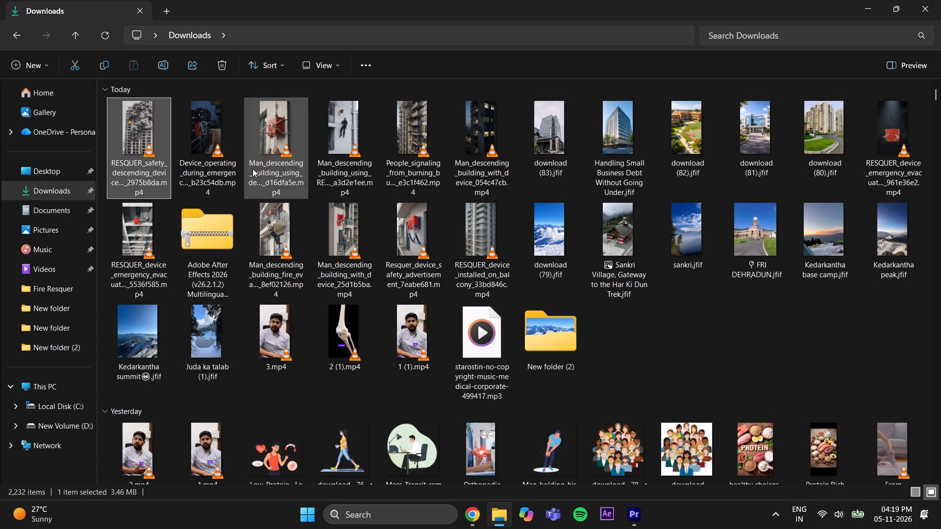
click(335, 241)
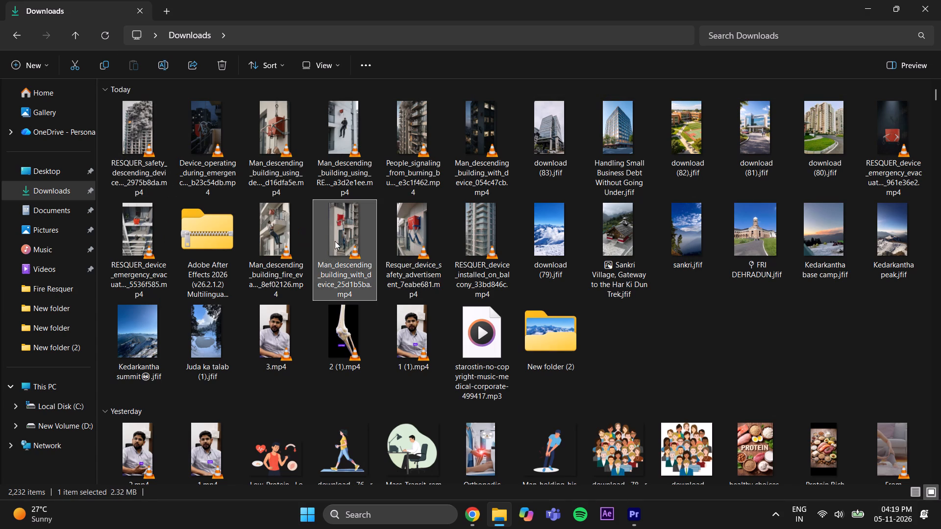
click(335, 241)
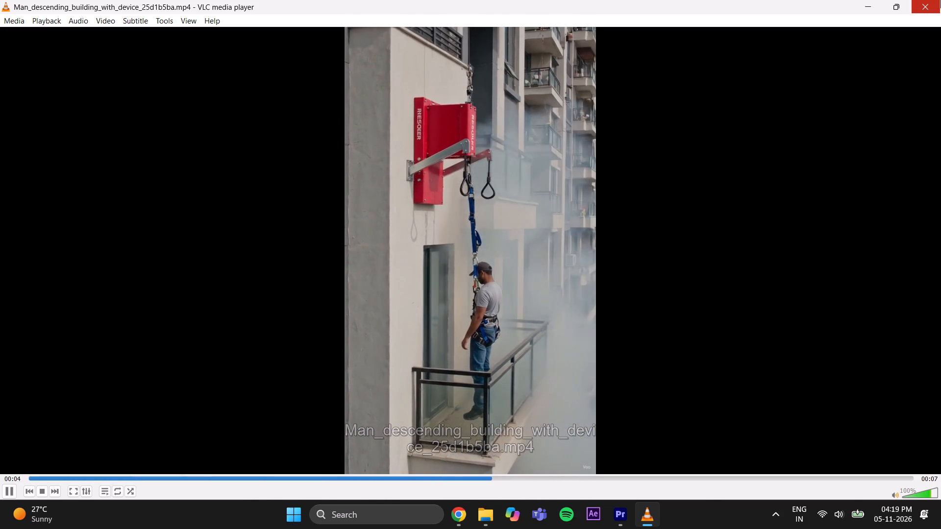
click(940, 0)
double_click(444, 237)
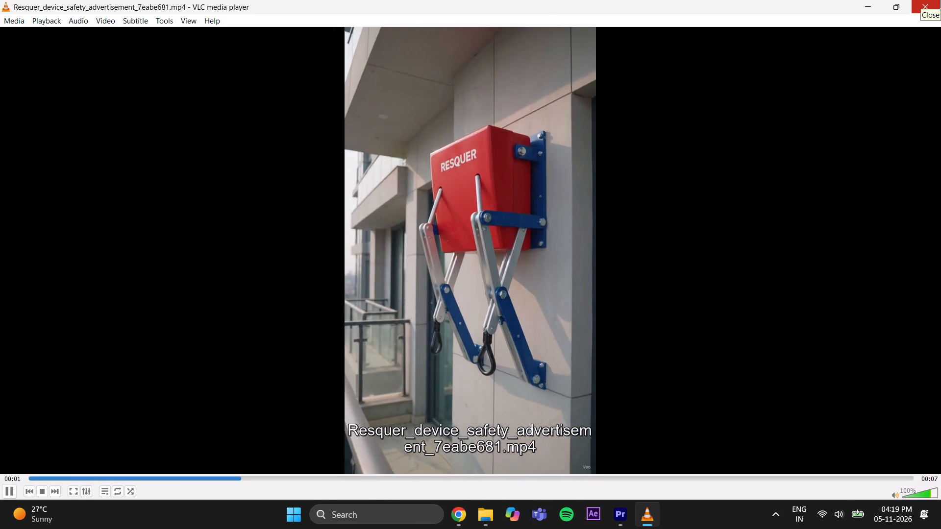
click(940, 0)
double_click(500, 247)
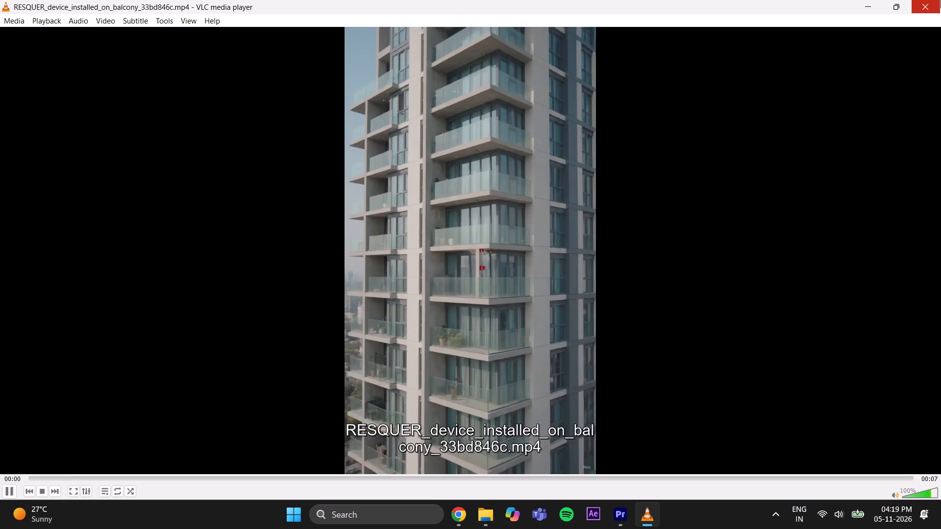
click(940, 0)
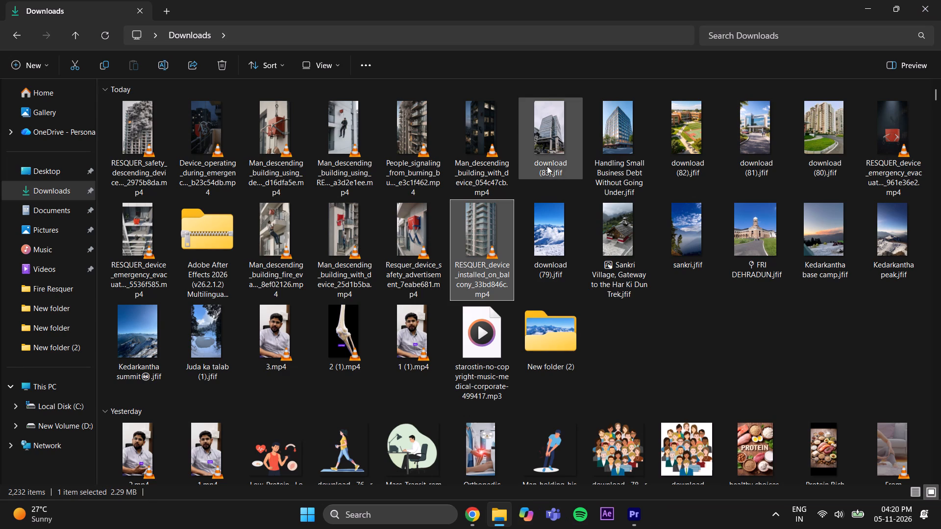
Preview the RESQUER_device_emergency_evacuat clip ending 961e36e2 at several points, and view the apartment building image download (80).jfif.
double_click(881, 138)
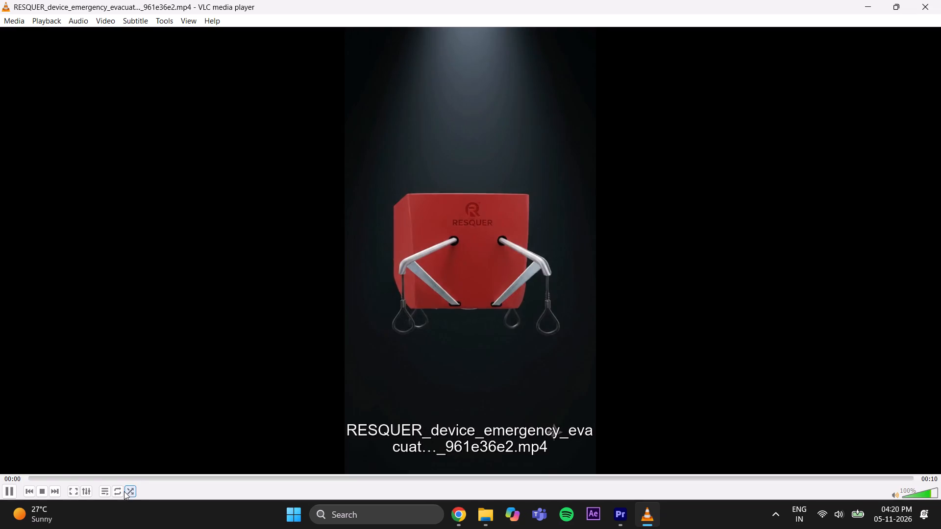
drag(133, 475, 517, 471)
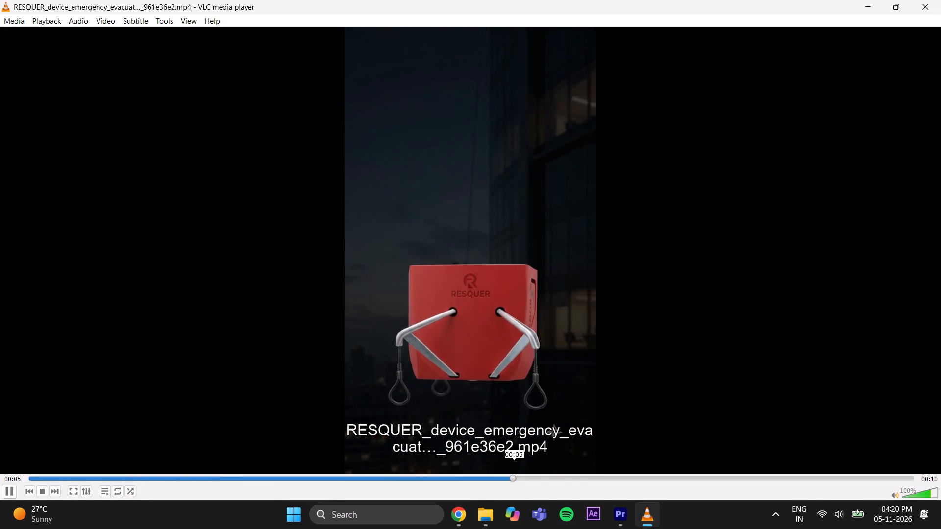
drag(517, 471, 882, 468)
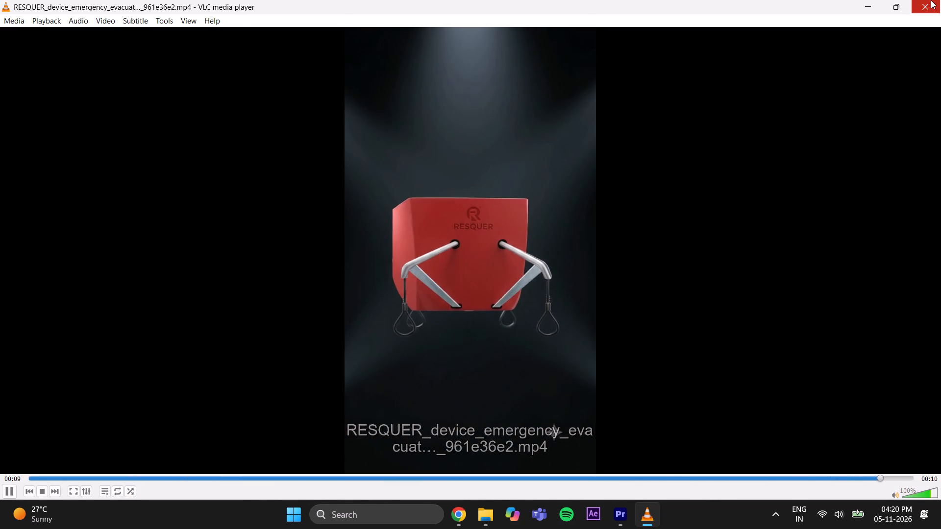
click(928, 0)
double_click(813, 111)
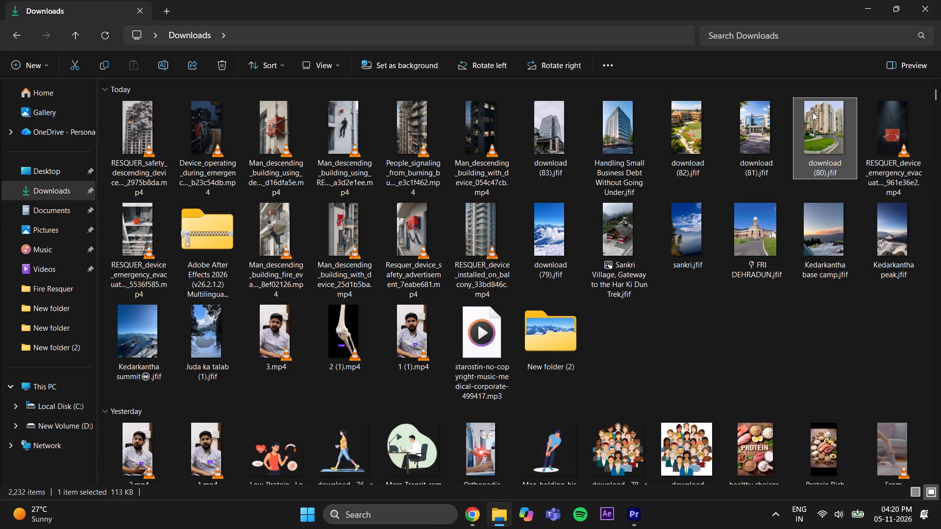
click(721, 47)
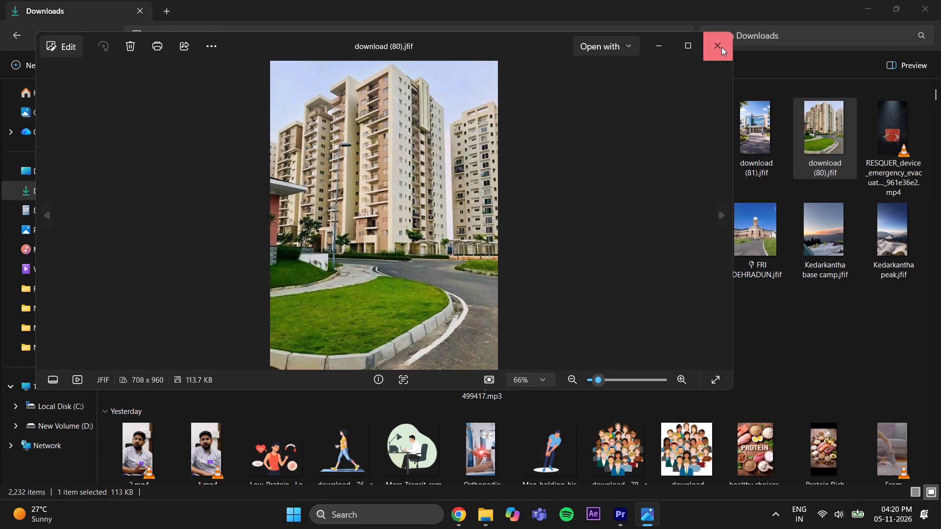
Preview Man_descending_building_with_device_054c47cb.mp4, examining its day and night descent shots.
double_click(474, 131)
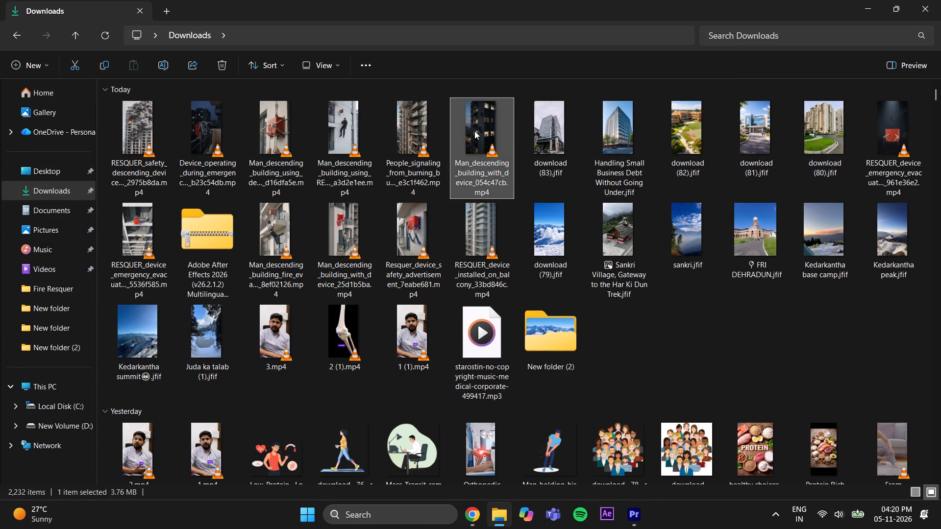
drag(99, 474, 202, 477)
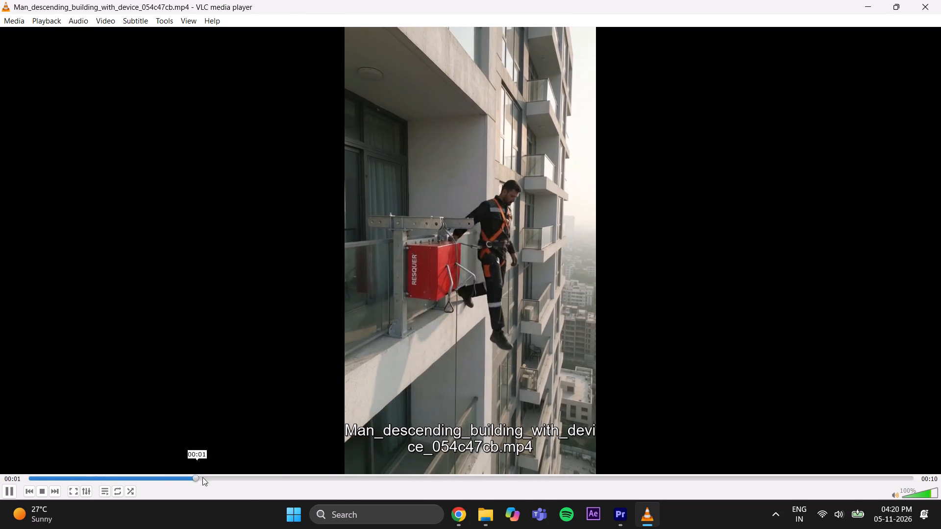
drag(202, 477, 756, 497)
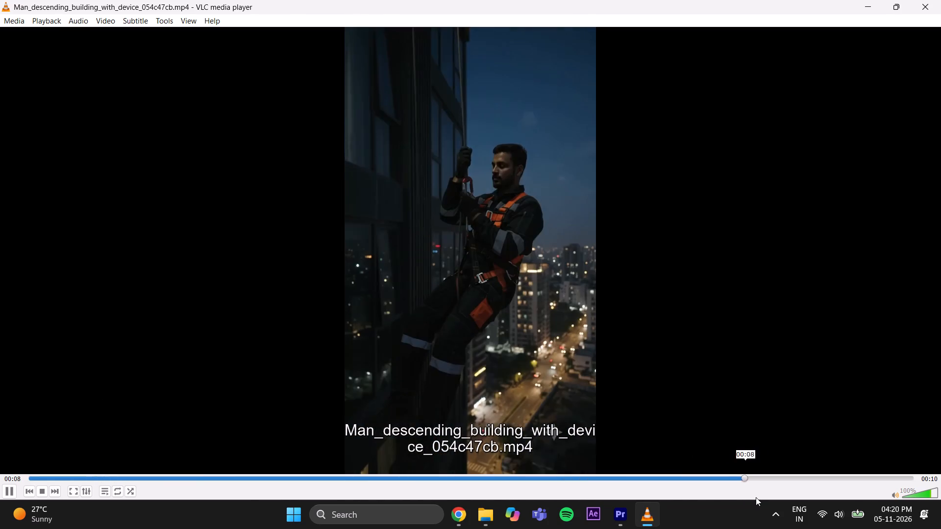
drag(756, 497, 665, 498)
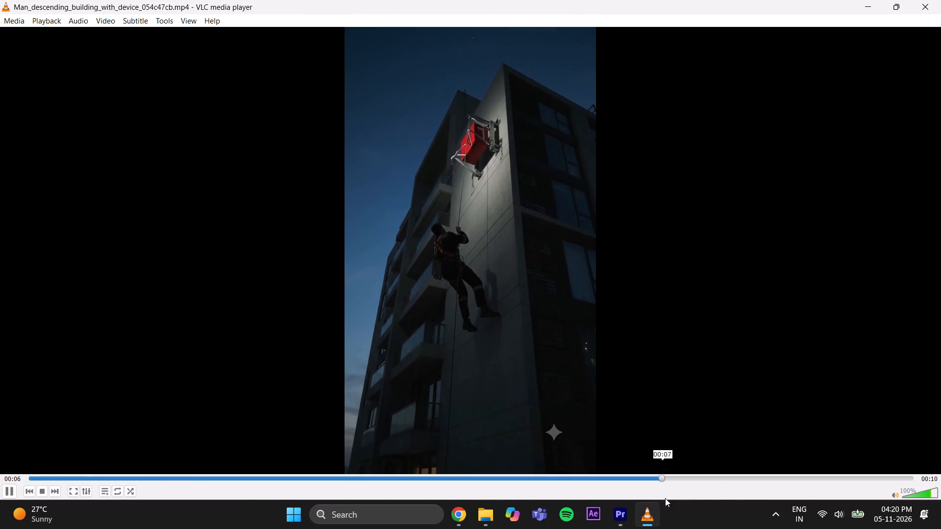
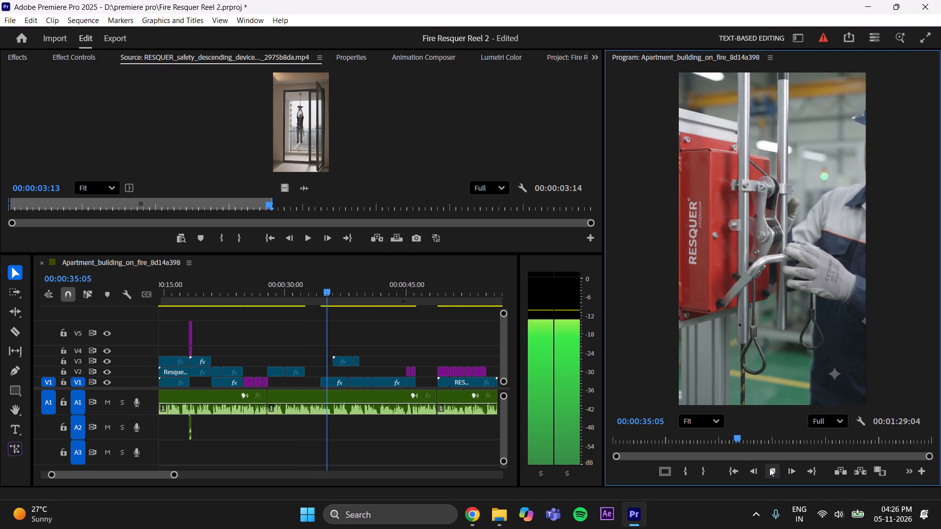
click(769, 468)
drag(339, 294, 285, 343)
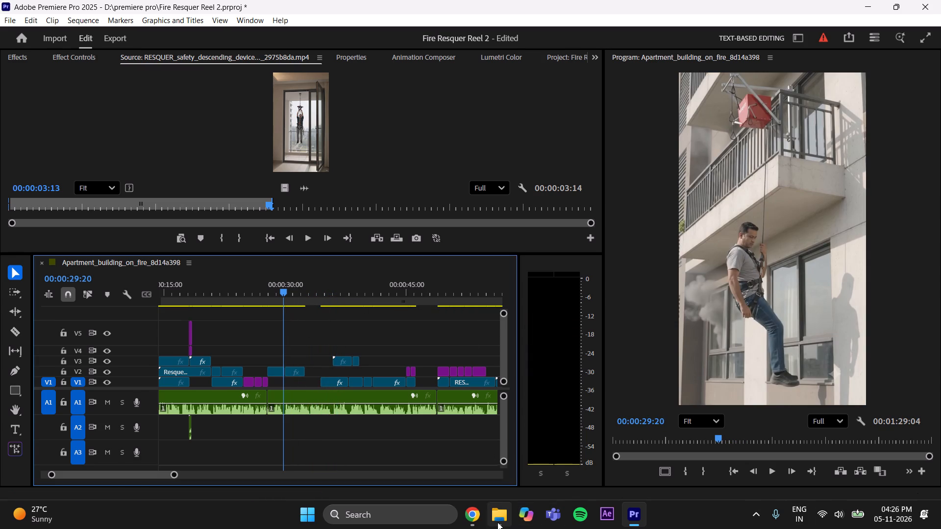
Switch to Pinterest in Chrome and search for "fire safety background".
click(471, 519)
click(164, 9)
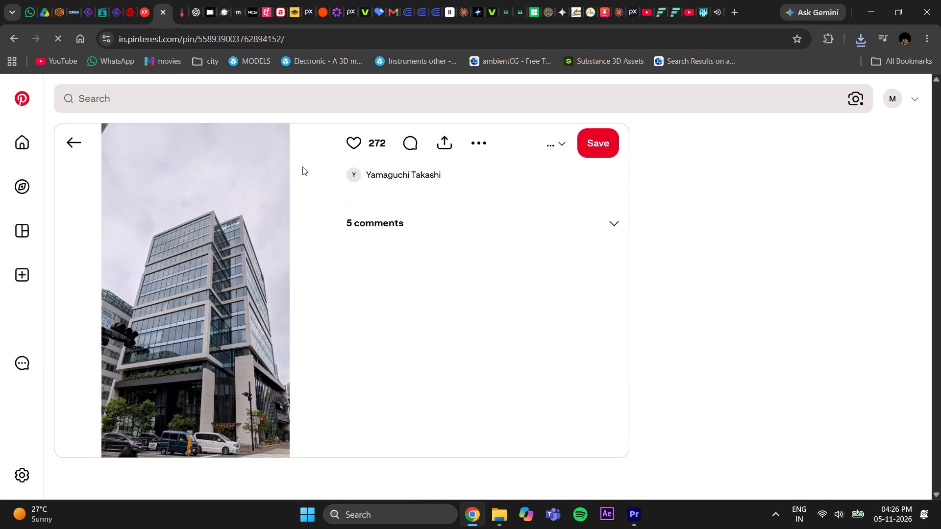
click(327, 106)
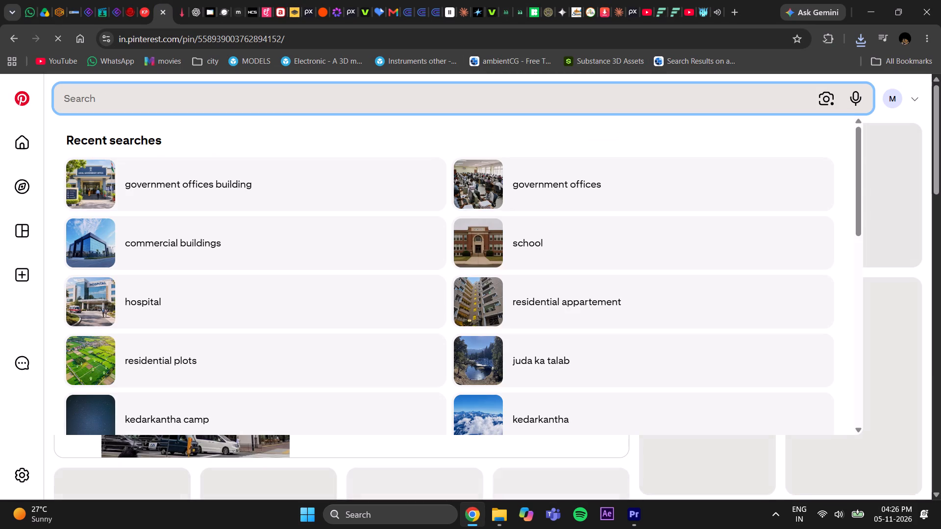
text(fire)
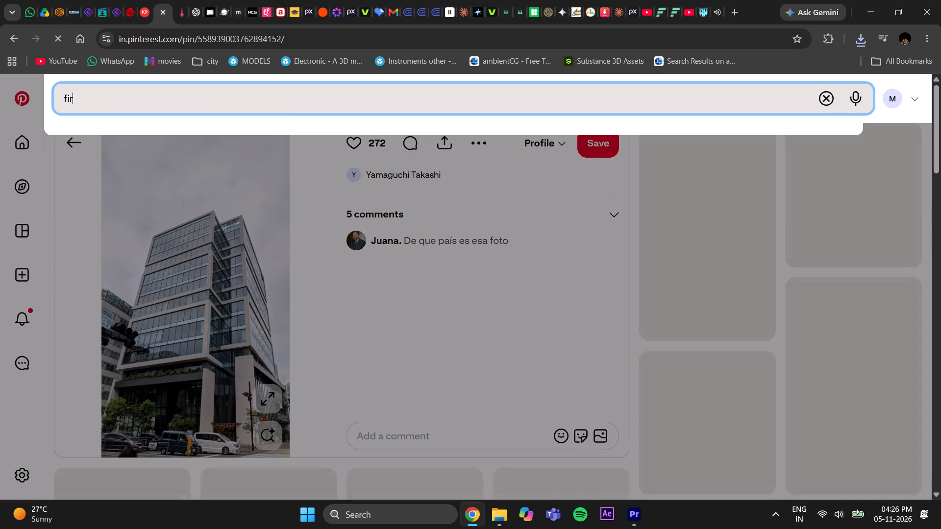
key(space)
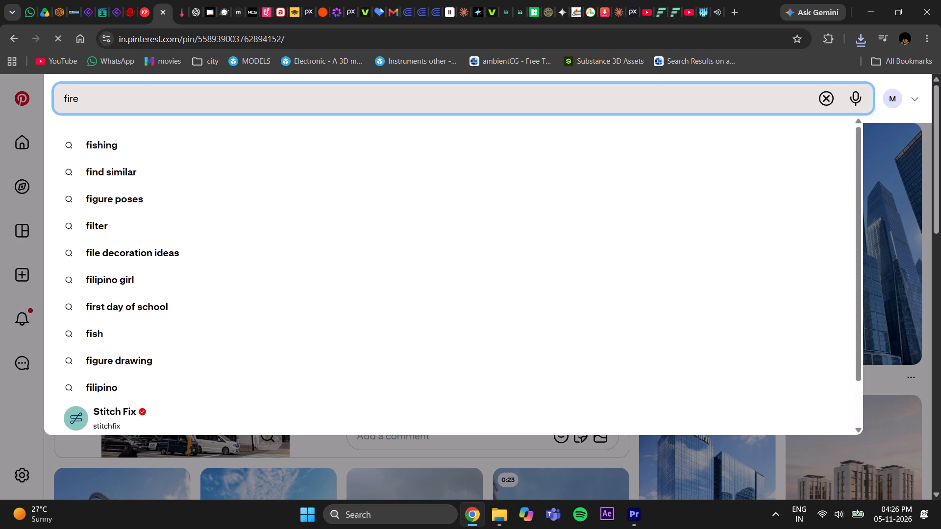
text(safety)
key(space)
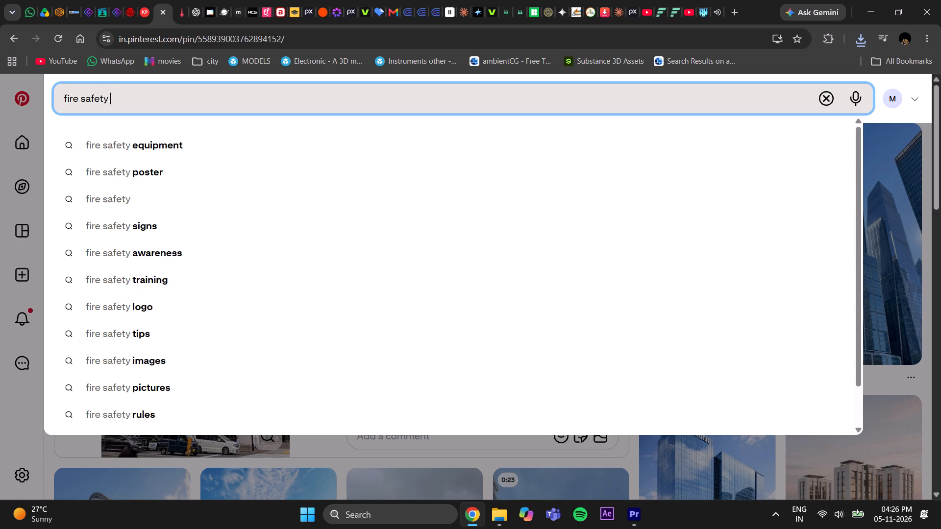
text(background)
key(Return)
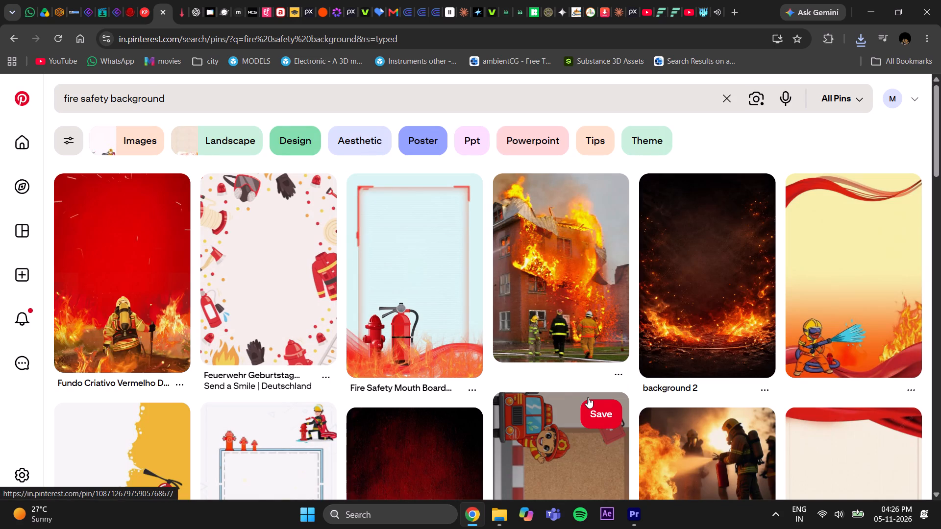
Browse the fire safety background results and open the pin with the light background bordered by illustrated firefighter equipment.
scroll(588, 397, down, 4)
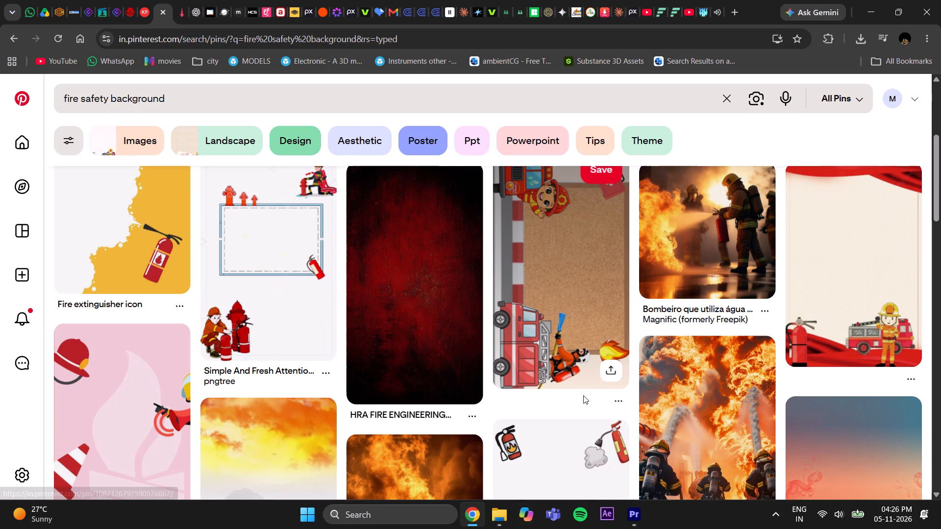
scroll(583, 395, up, 2)
scroll(583, 395, down, 2)
scroll(583, 395, up, 2)
scroll(583, 395, down, 5)
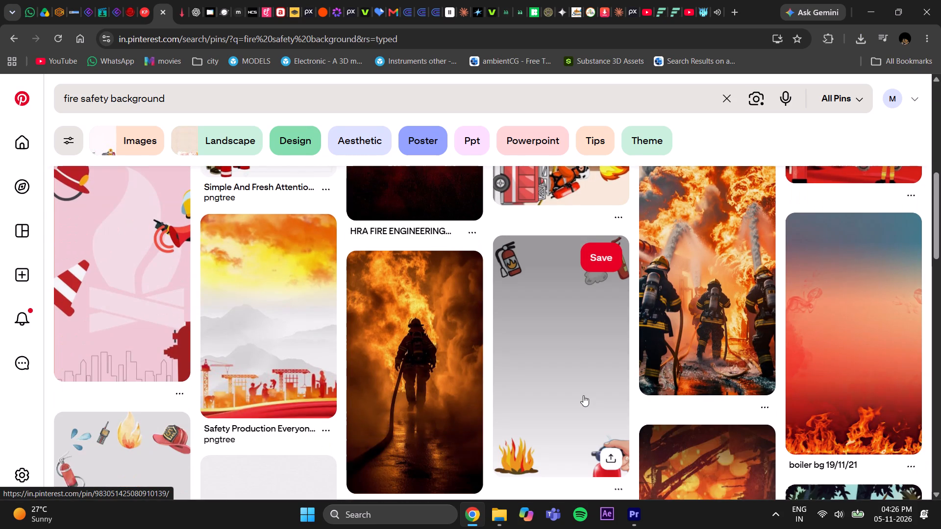
scroll(583, 395, down, 4)
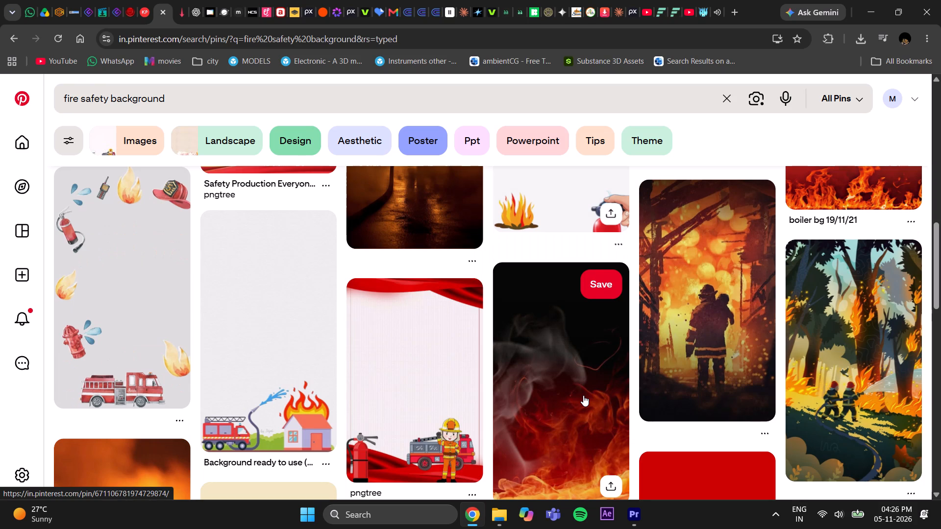
scroll(583, 395, down, 5)
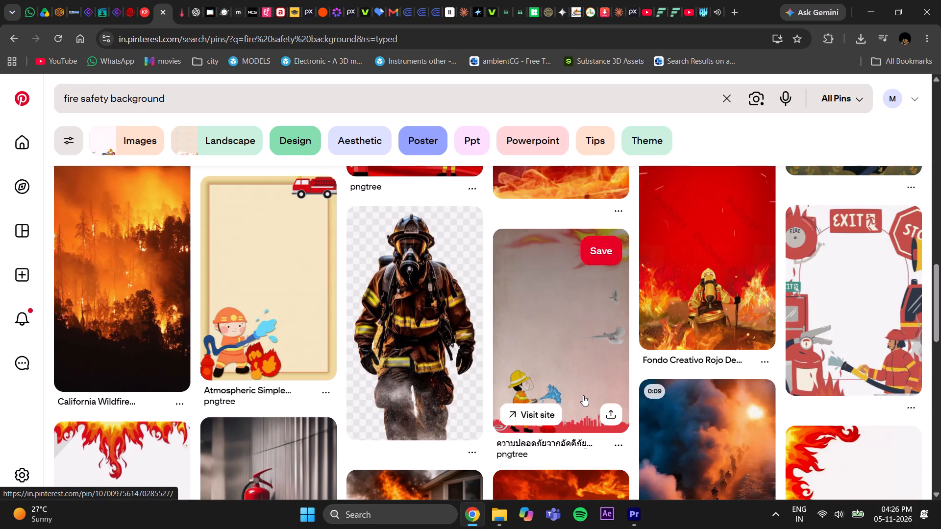
scroll(583, 395, down, 4)
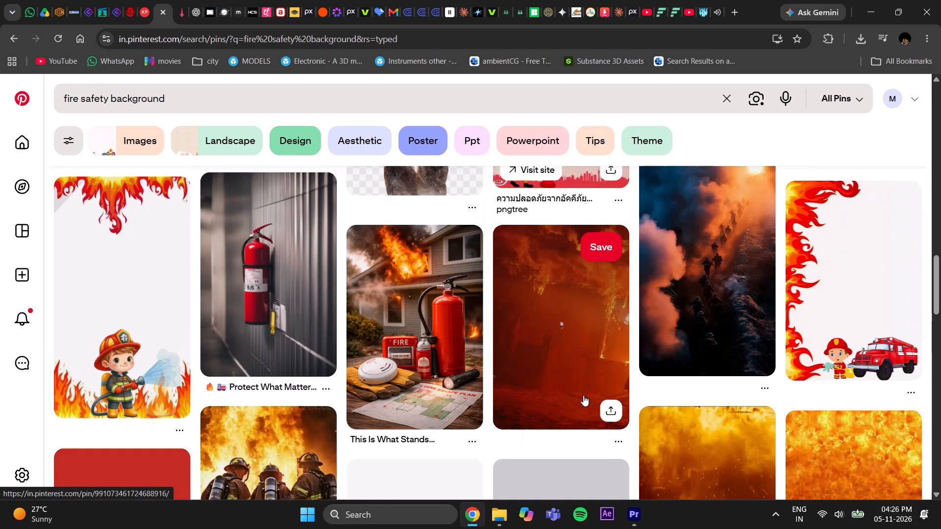
scroll(583, 395, down, 3)
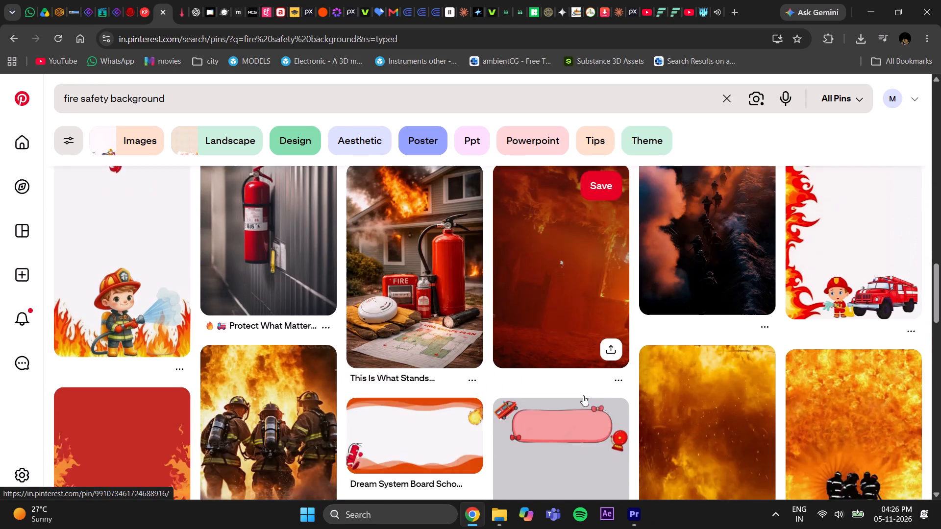
scroll(583, 395, down, 5)
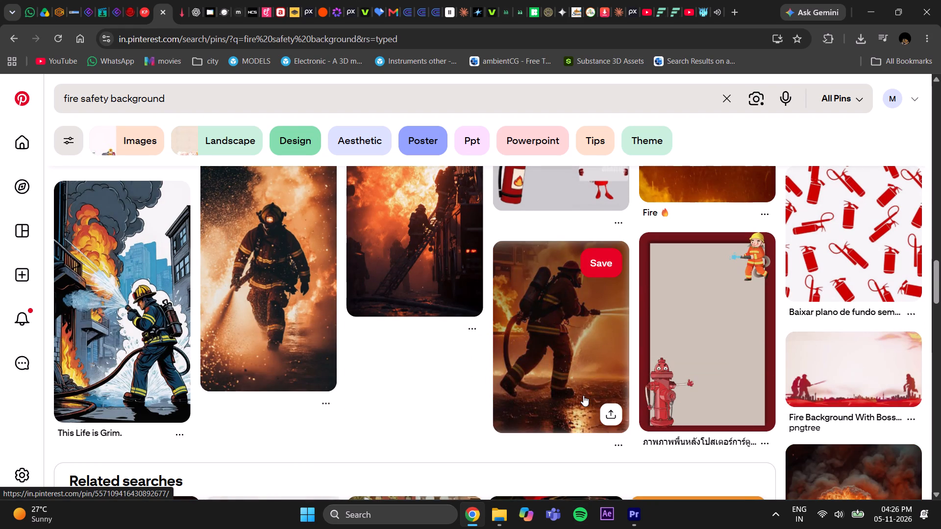
scroll(583, 395, up, 16)
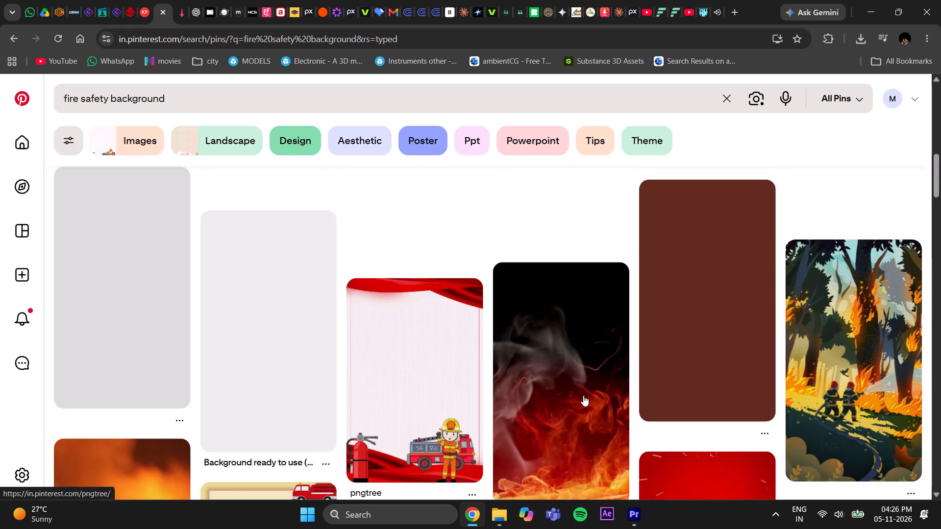
scroll(583, 395, up, 13)
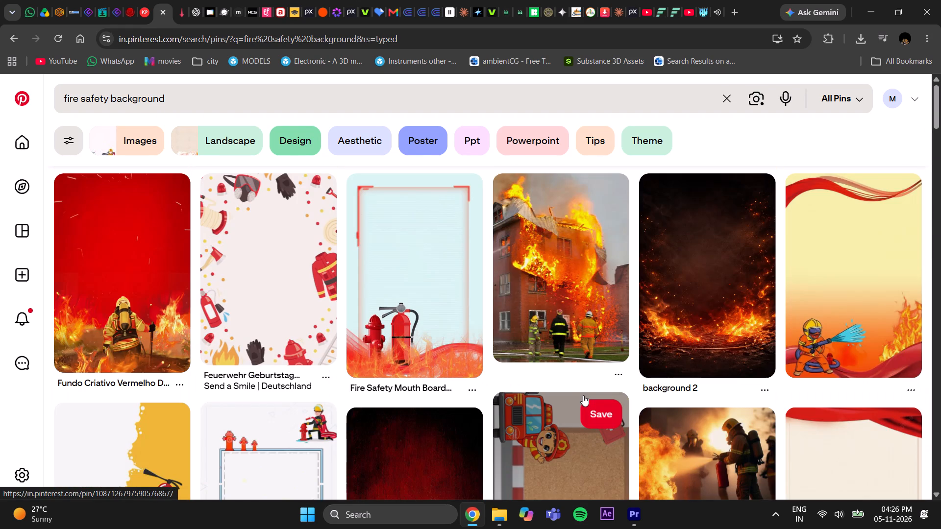
click(230, 283)
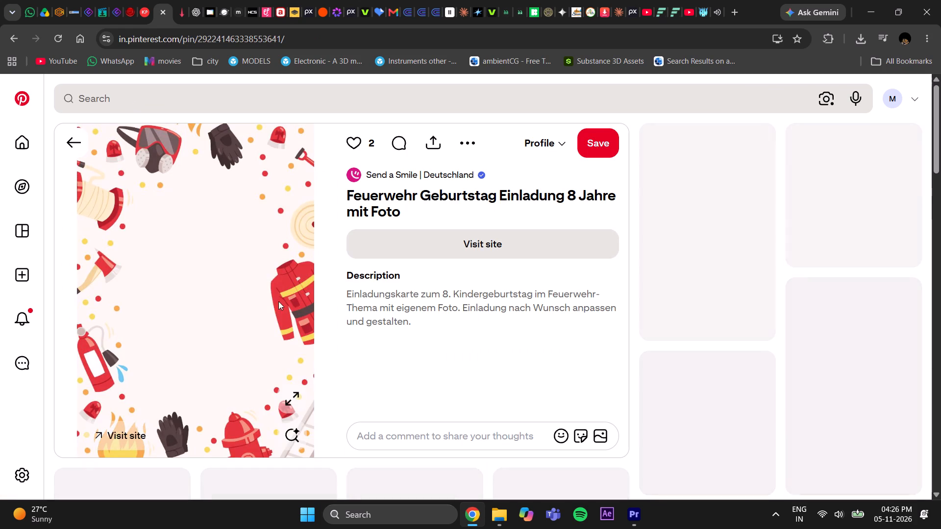
Browse the pins related to the illustrated firefighter background and preview the red sunburst frame video.
scroll(516, 388, down, 3)
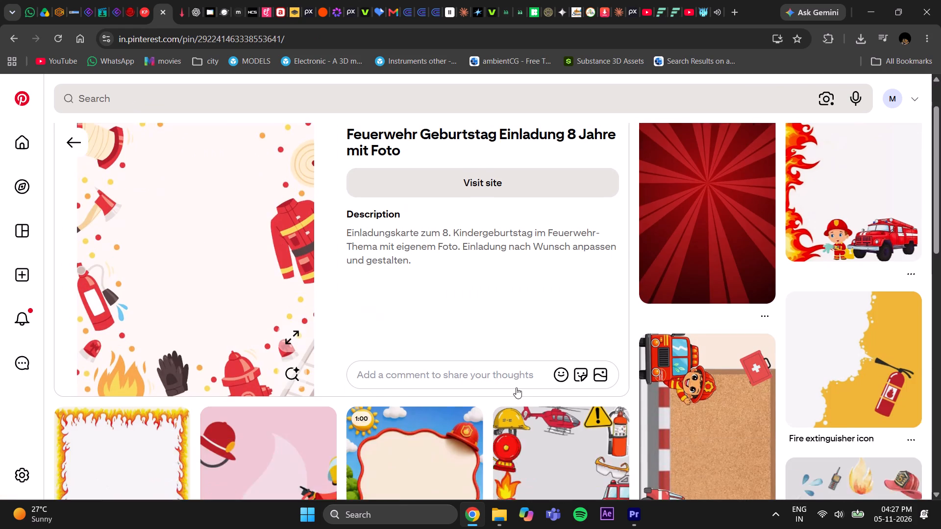
scroll(518, 386, down, 3)
scroll(518, 386, up, 1)
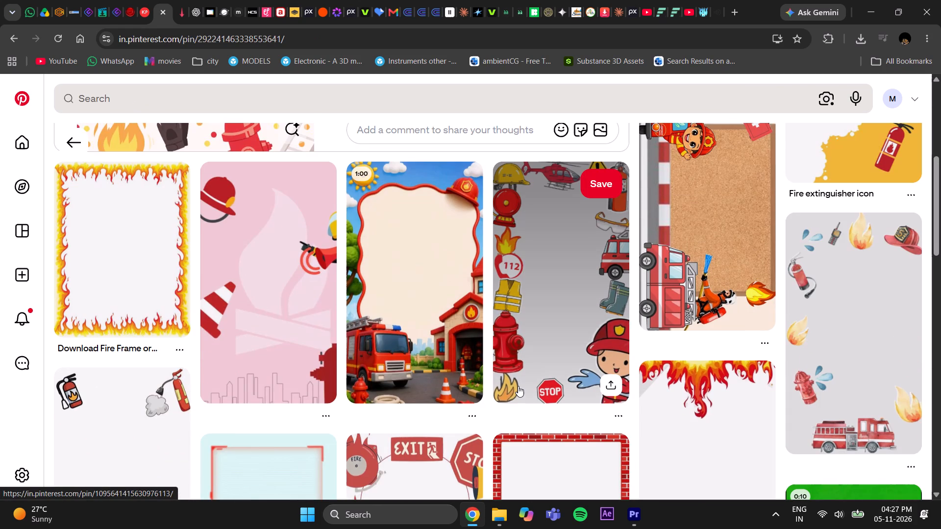
scroll(518, 386, down, 3)
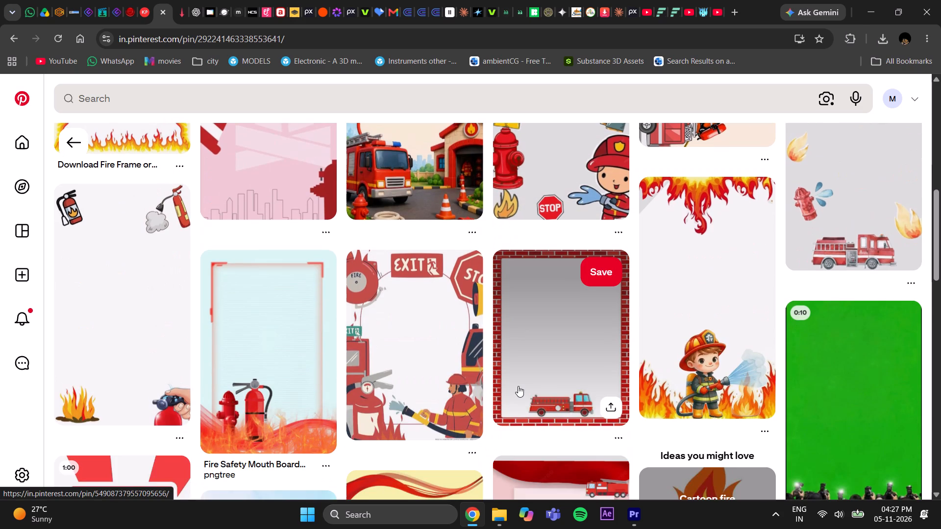
scroll(518, 386, down, 3)
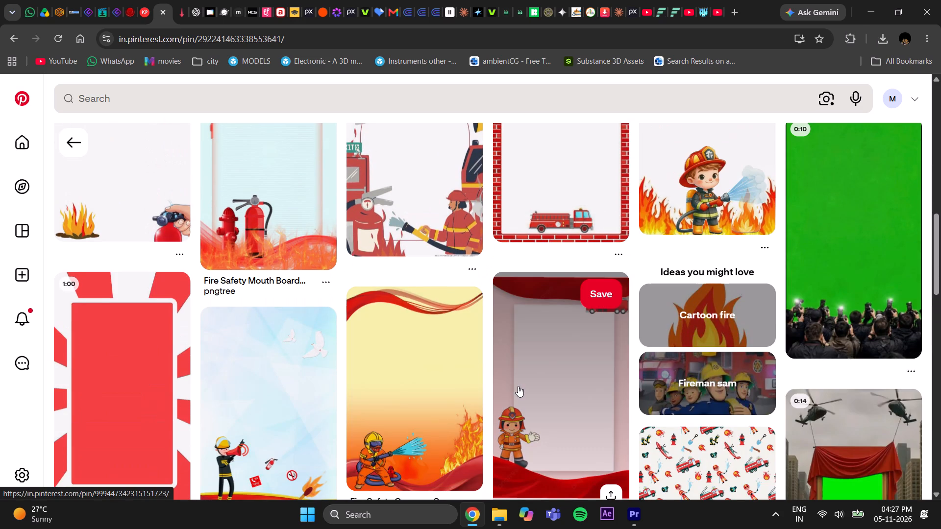
scroll(518, 386, down, 5)
scroll(518, 386, up, 3)
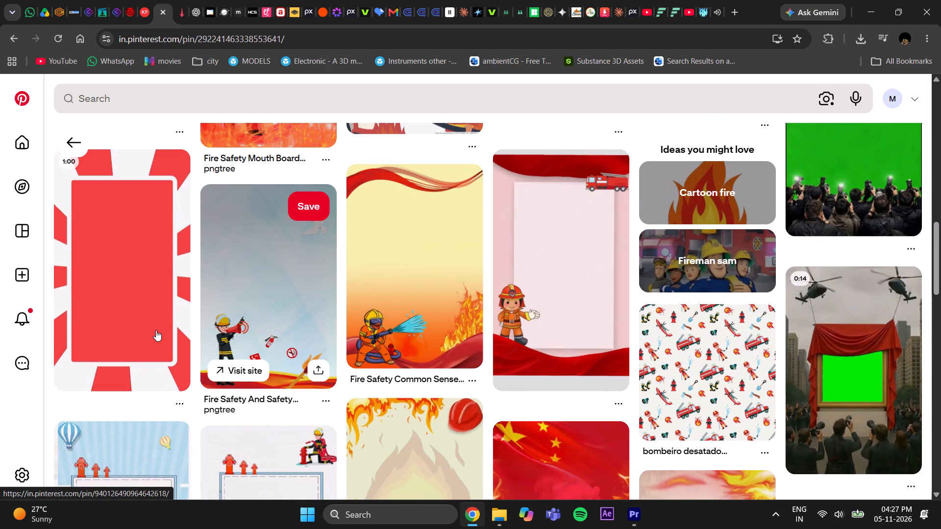
click(146, 328)
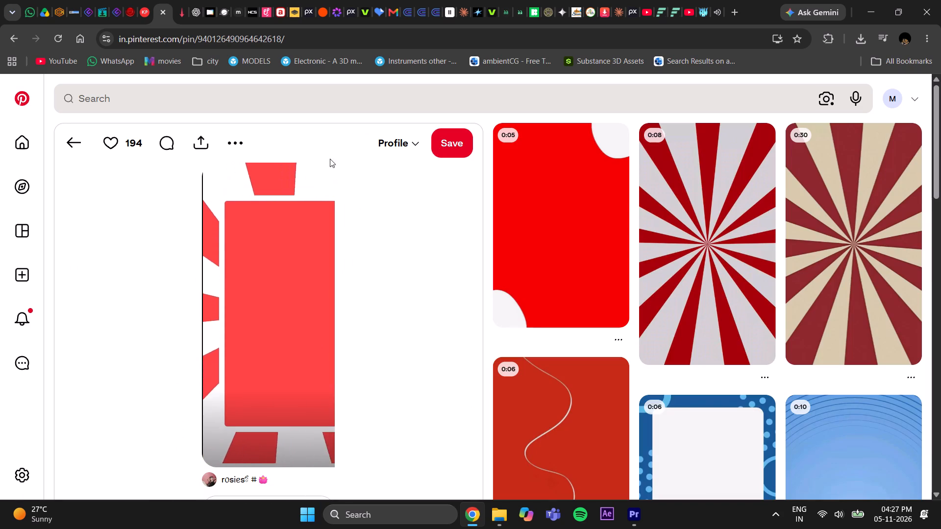
click(7, 35)
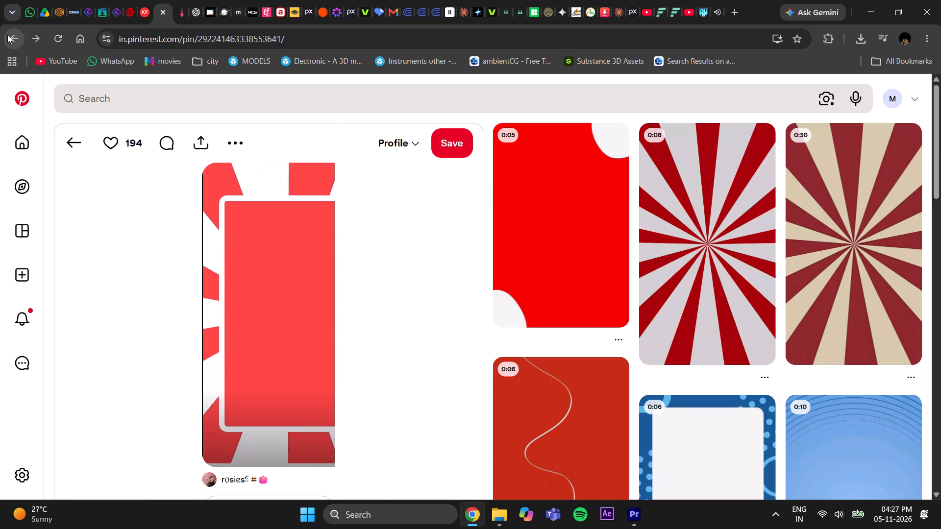
scroll(188, 279, down, 4)
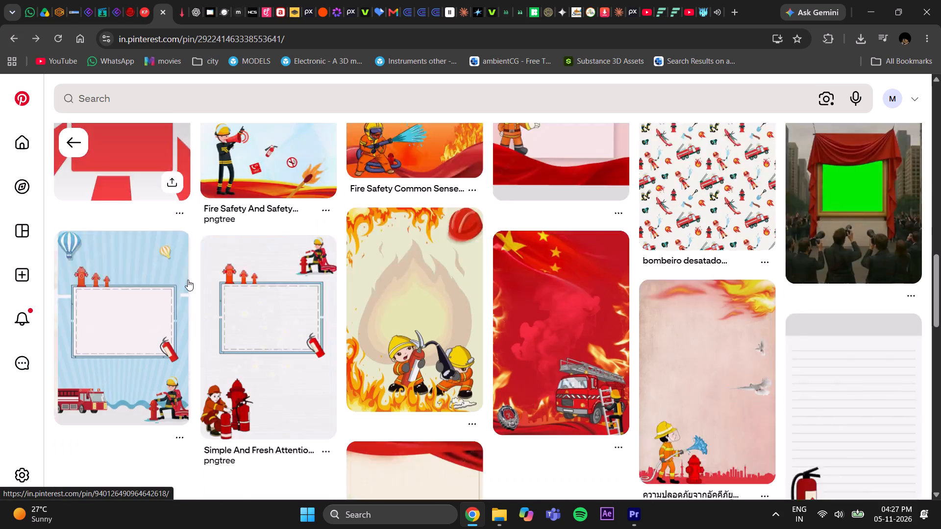
scroll(188, 280, down, 2)
scroll(188, 280, up, 5)
From the red sunburst frame pin's related videos, open and play the Pink Grid Background video and copy its pin link.
click(121, 268)
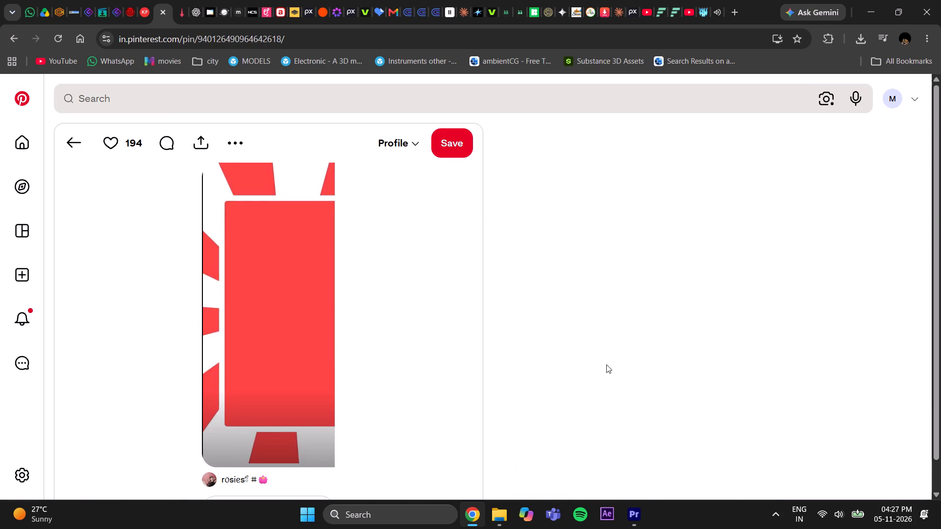
scroll(606, 364, down, 6)
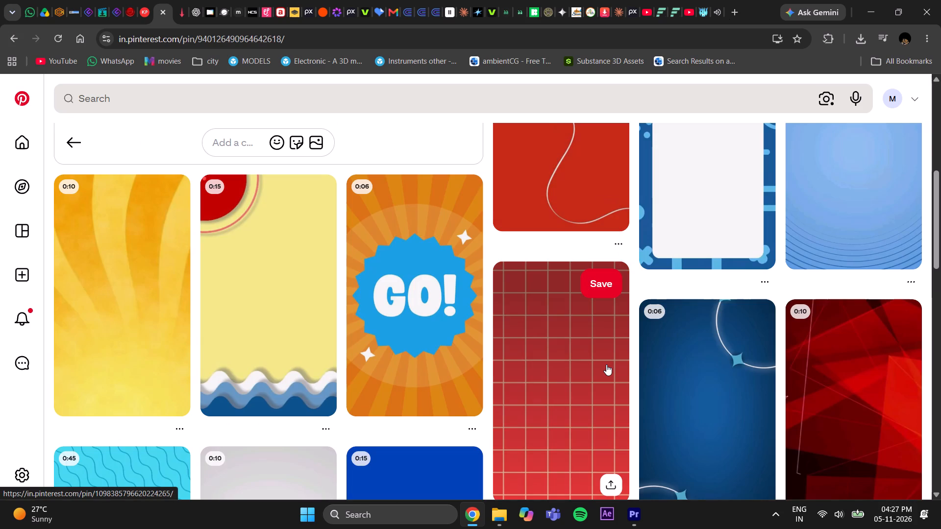
scroll(606, 364, down, 1)
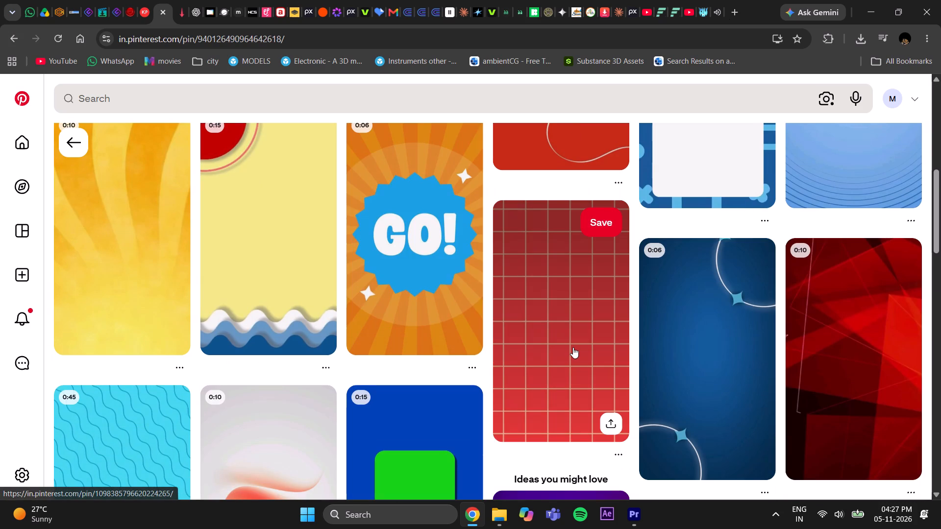
click(573, 347)
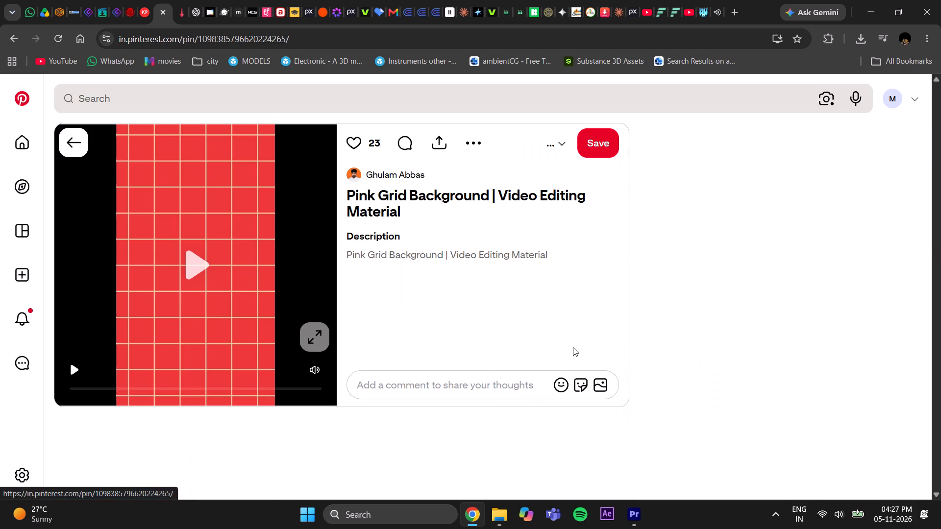
click(197, 259)
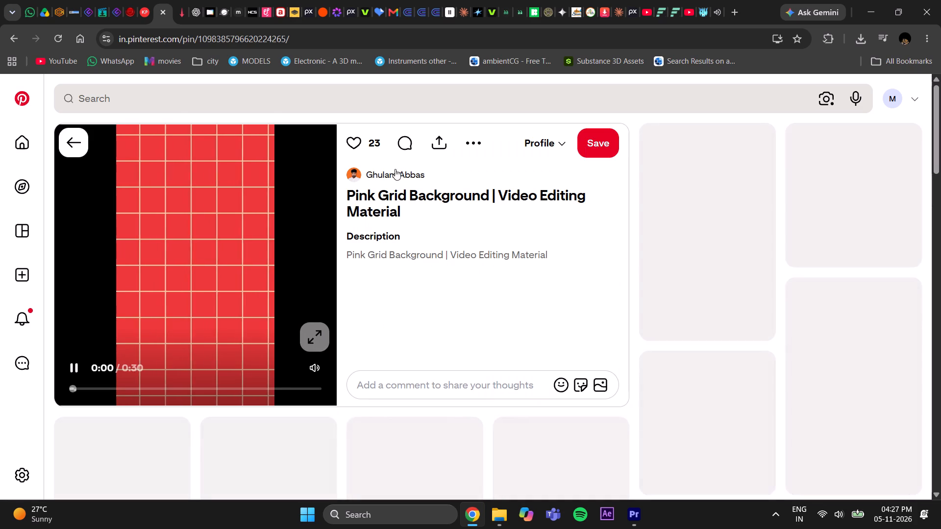
click(441, 150)
click(354, 224)
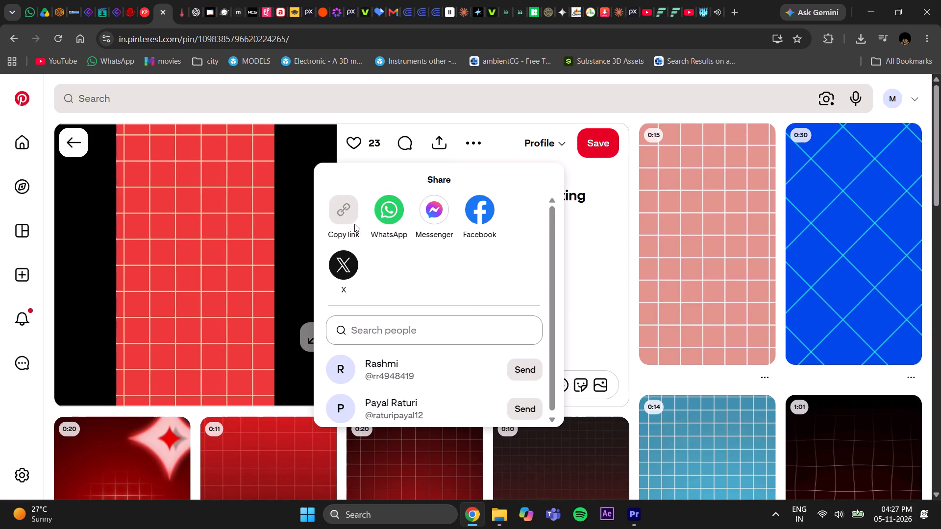
Download the red grid background video in KlickPin using the copied pin link.
click(182, 19)
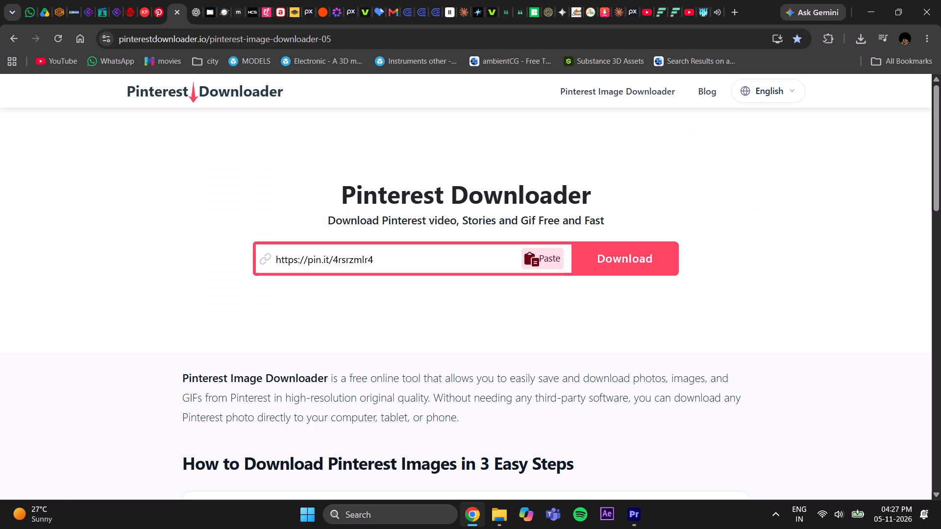
click(147, 14)
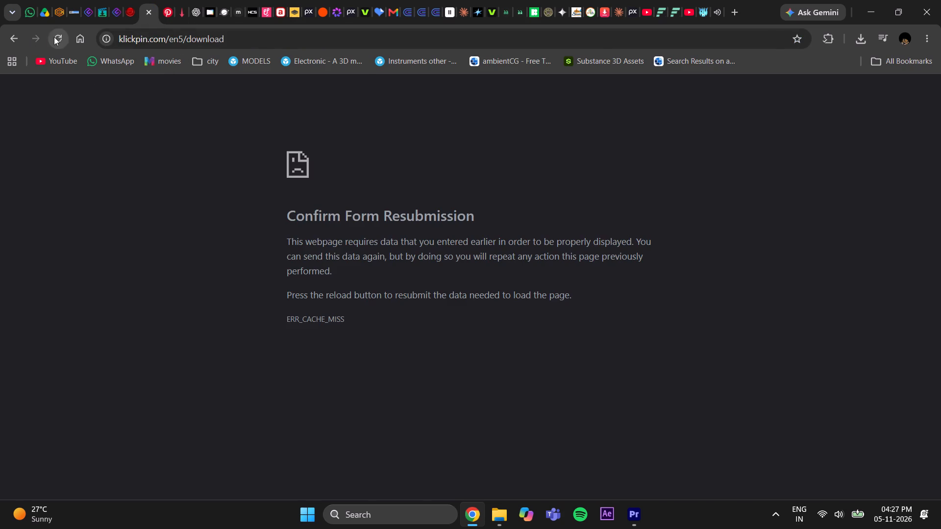
click(57, 37)
click(508, 147)
click(454, 250)
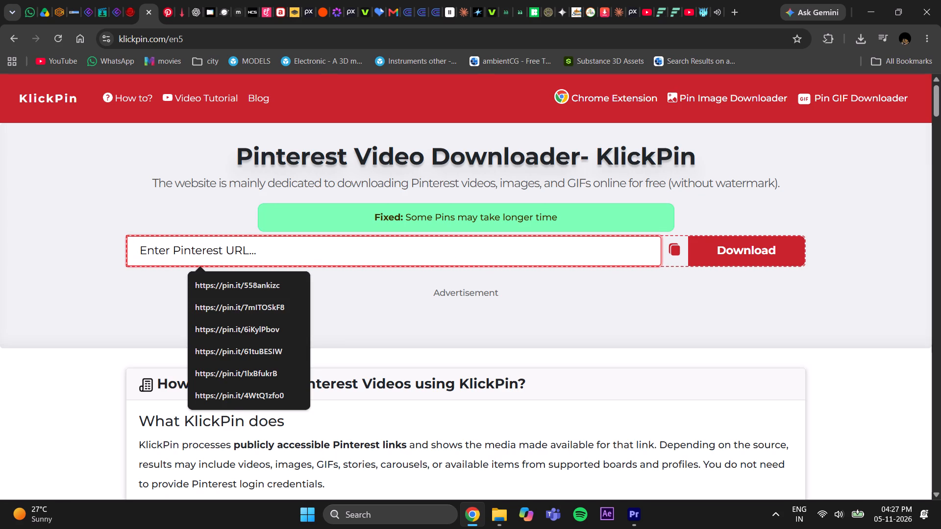
key(ctrl+v)
key(Return)
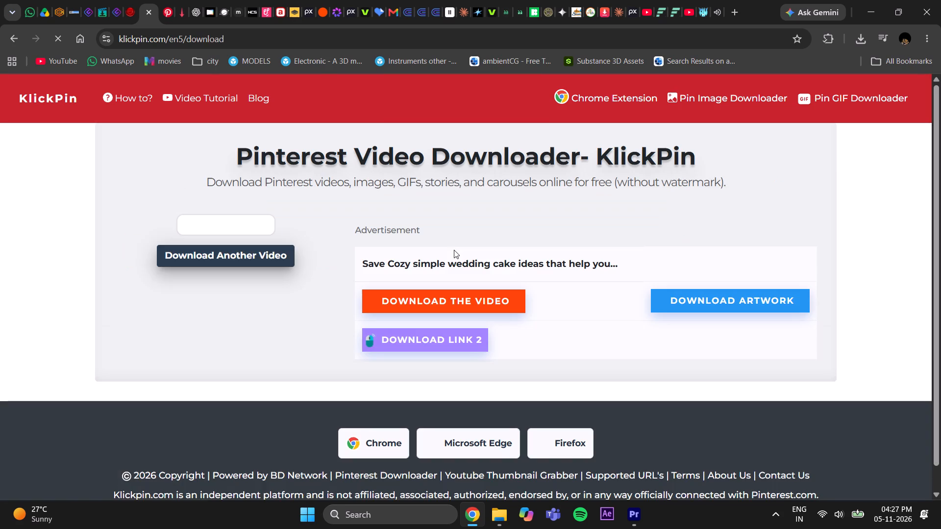
click(481, 304)
click(455, 208)
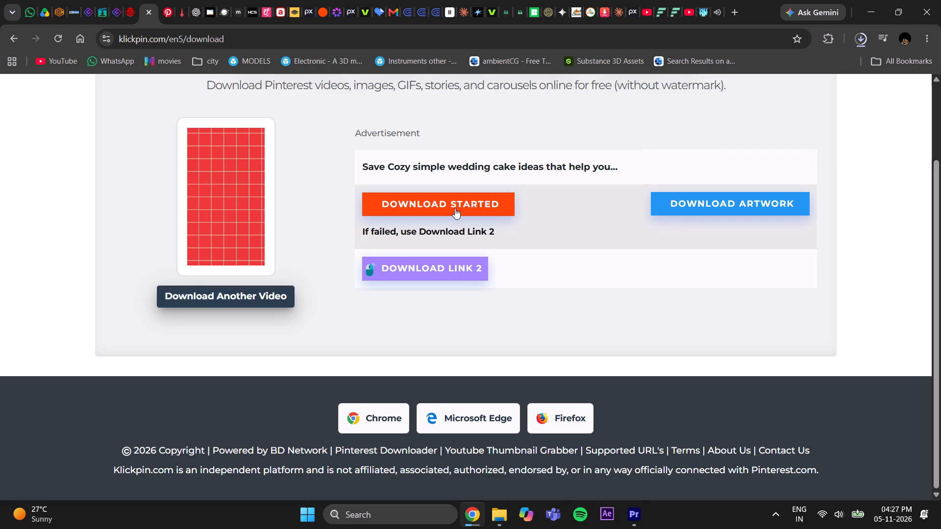
click(521, 306)
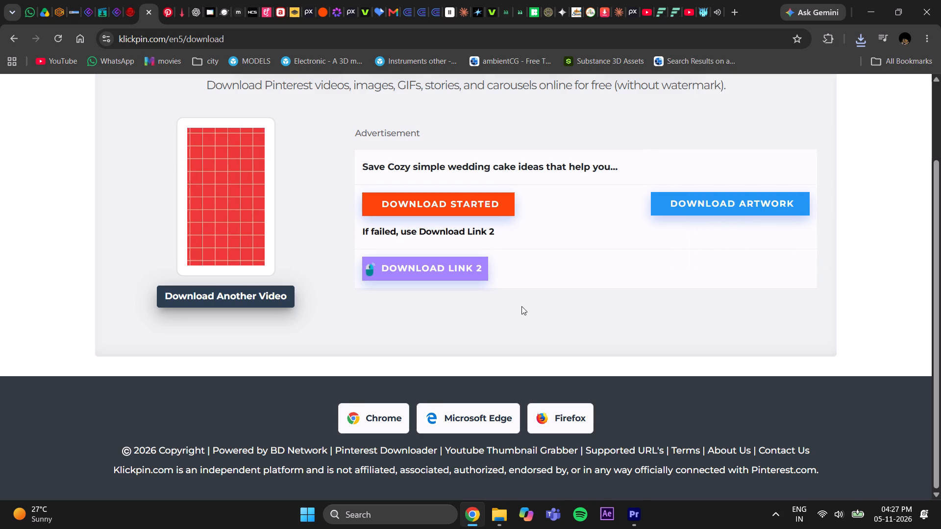
Load the downloaded red grid video from the Downloads folder into Premiere Pro's Source monitor.
click(619, 502)
click(630, 505)
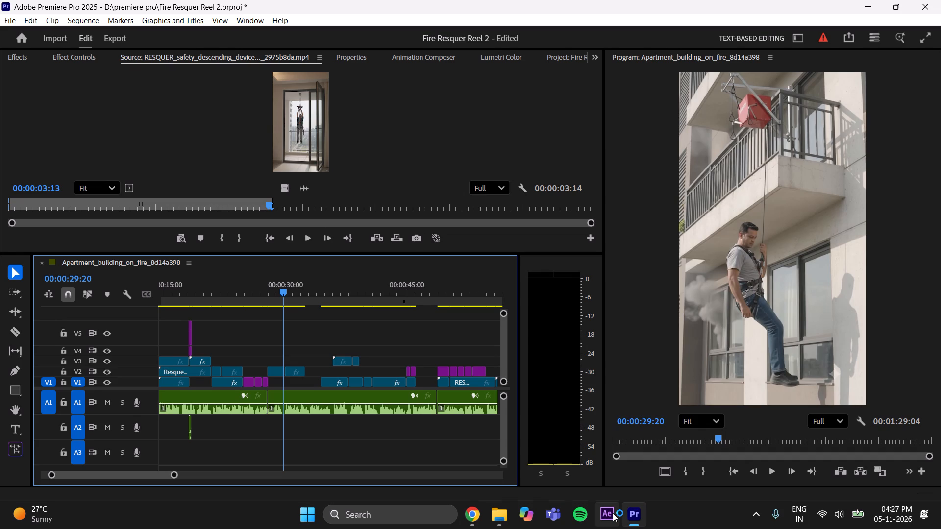
click(501, 519)
click(99, 37)
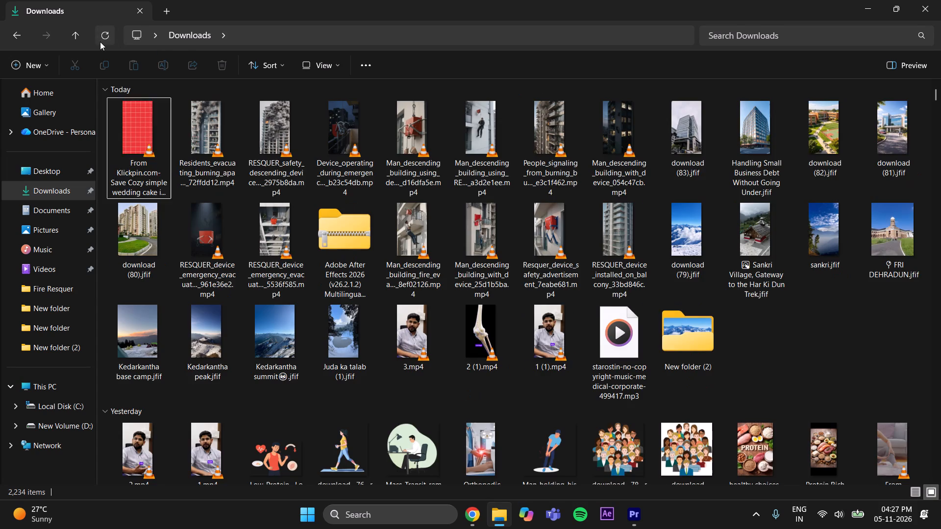
click(163, 164)
drag(123, 143, 629, 498)
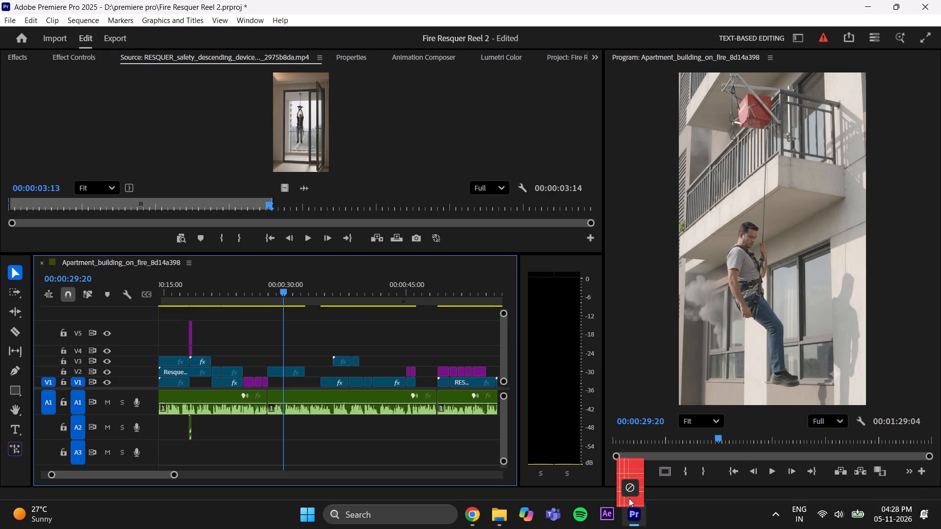
drag(629, 498, 286, 139)
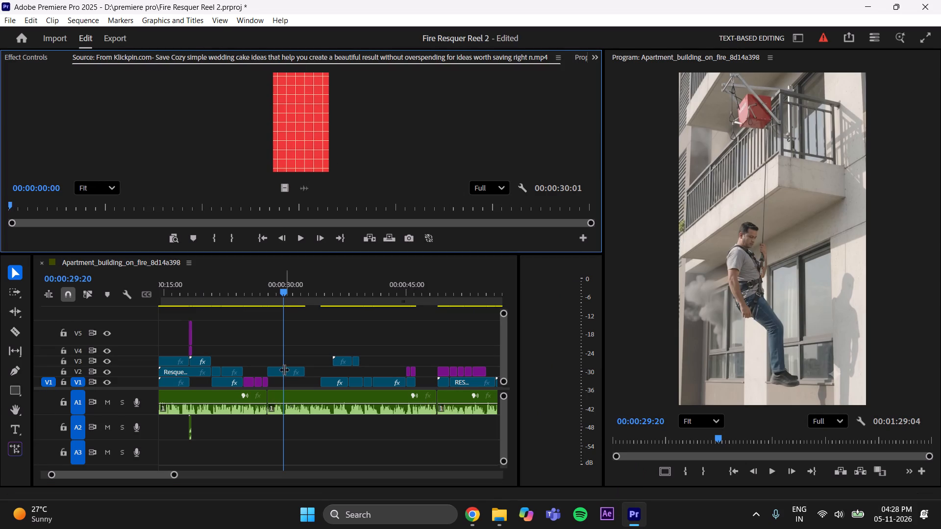
Scrub the sequence to 00:00:35:21 and delete the V1 clip showing gloved hands working on the RESQUER device.
drag(280, 289, 286, 310)
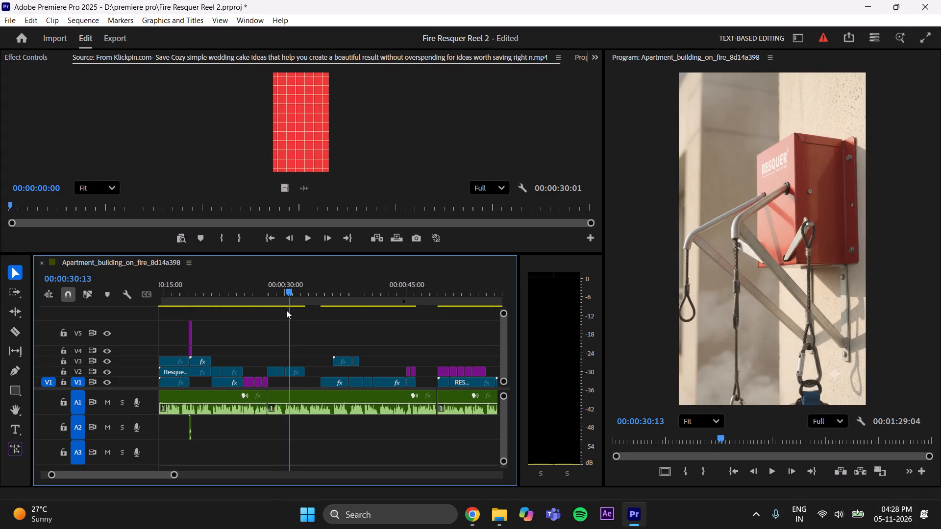
drag(286, 310, 335, 326)
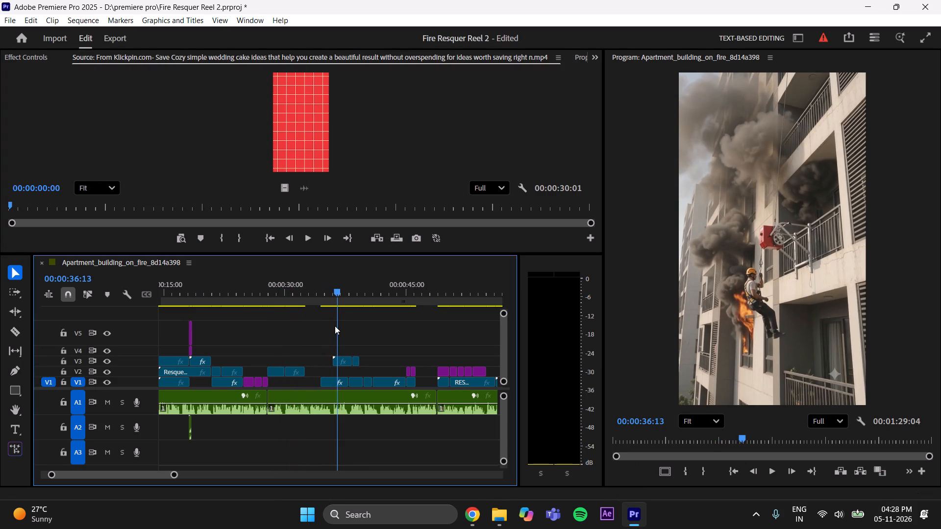
drag(335, 326, 329, 332)
click(335, 386)
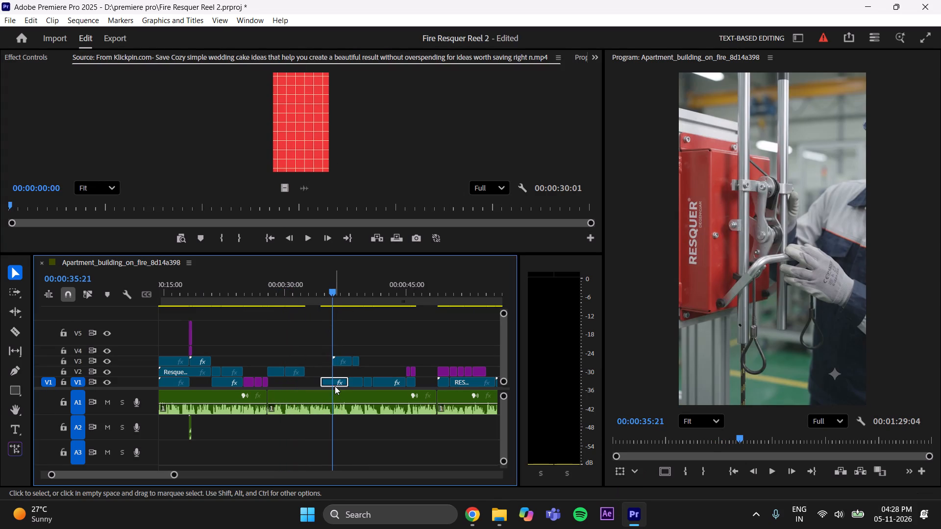
key(Delete)
Delete the V2 clip at 00:00:30:20 showing the wall-mounted red RESQUER box with hanging cables.
drag(336, 291, 304, 318)
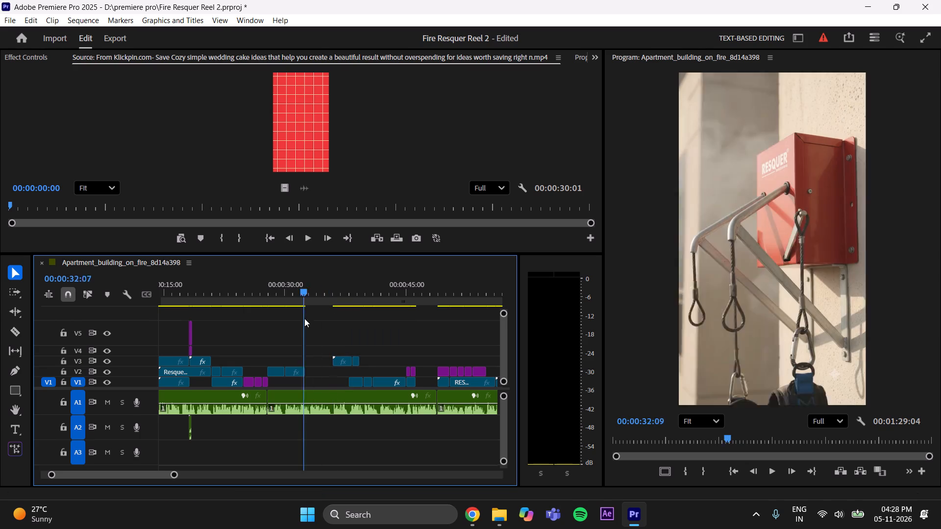
drag(304, 318, 293, 328)
click(297, 374)
key(Delete)
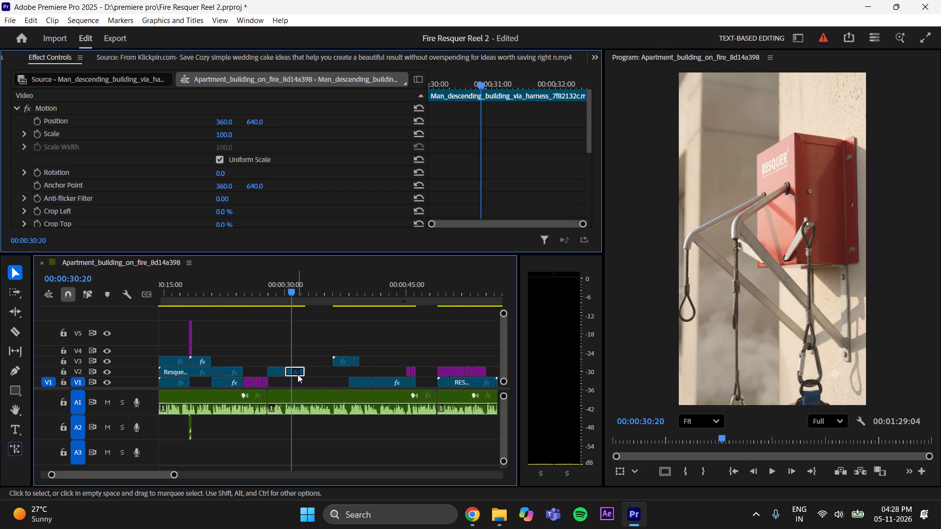
click(308, 360)
click(296, 375)
key(Delete)
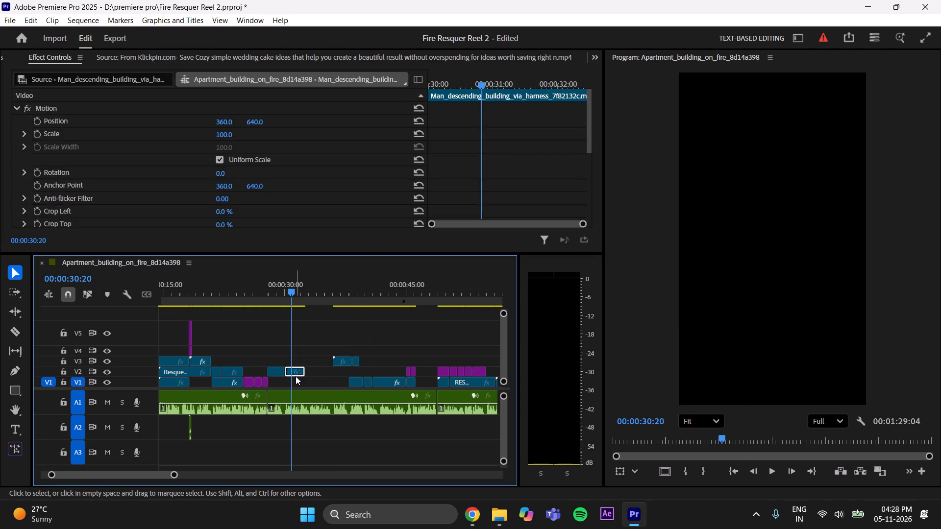
Place the red grid video without audio on track V5 from about 25 seconds and trim its end to about 11 seconds long.
click(252, 63)
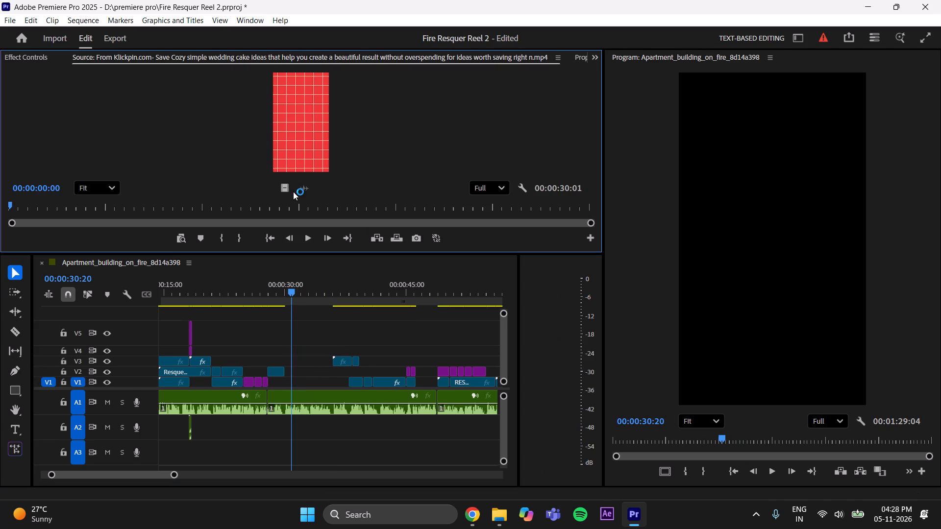
drag(288, 188, 243, 337)
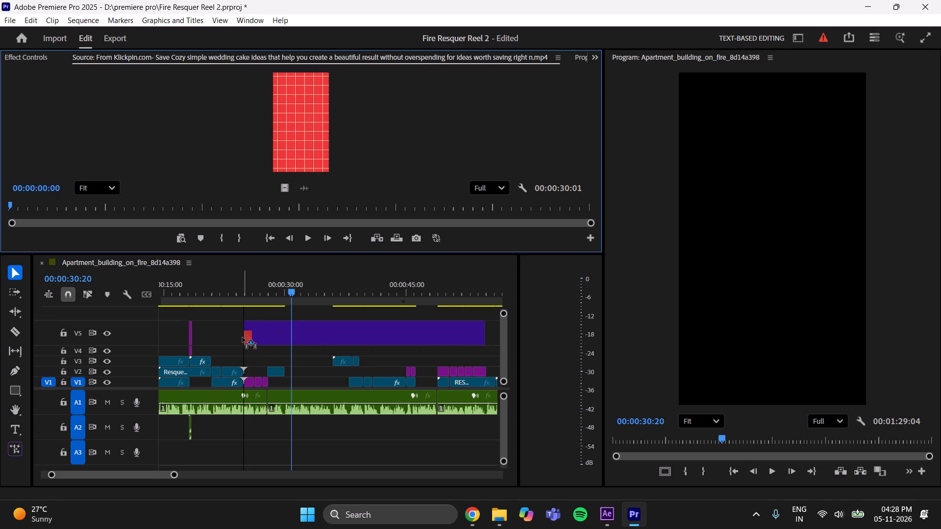
drag(243, 337, 249, 339)
drag(489, 337, 315, 336)
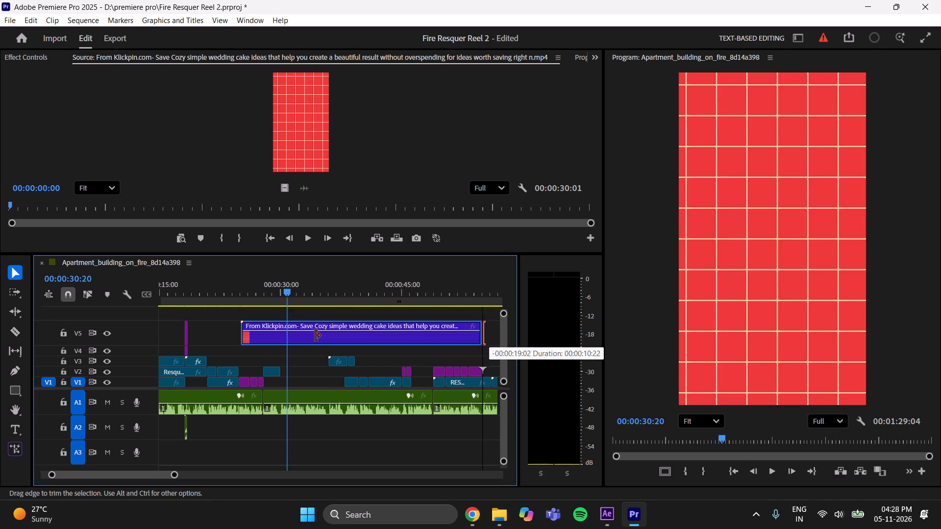
Shorten the red grid clip, move it to V1 at about 00:00:30, extend its end to about 6 seconds long, and save.
drag(315, 336, 268, 338)
drag(250, 336, 297, 369)
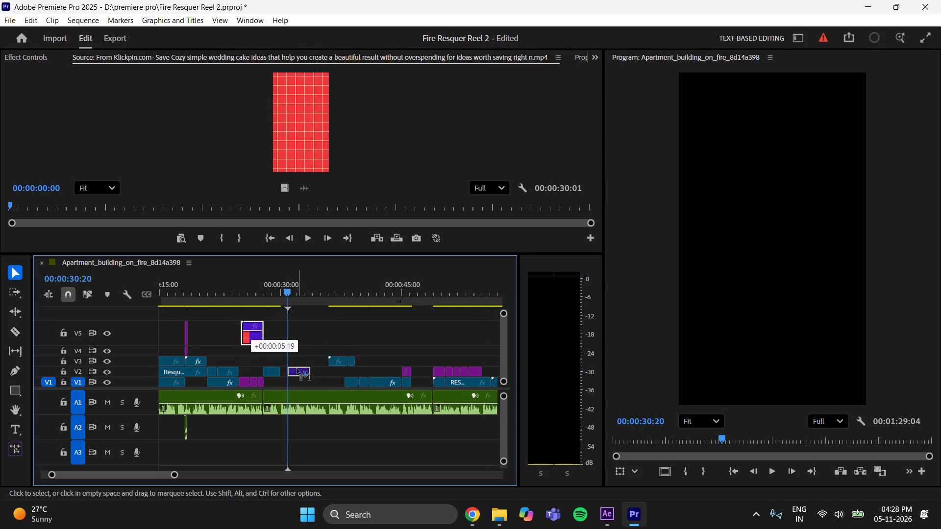
drag(297, 369, 289, 382)
drag(301, 385, 327, 385)
drag(289, 298, 283, 308)
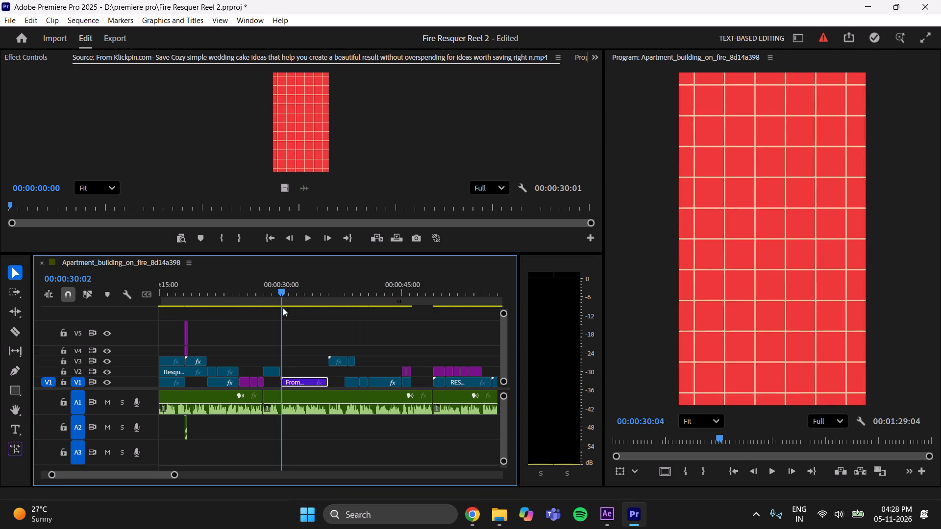
drag(283, 308, 307, 334)
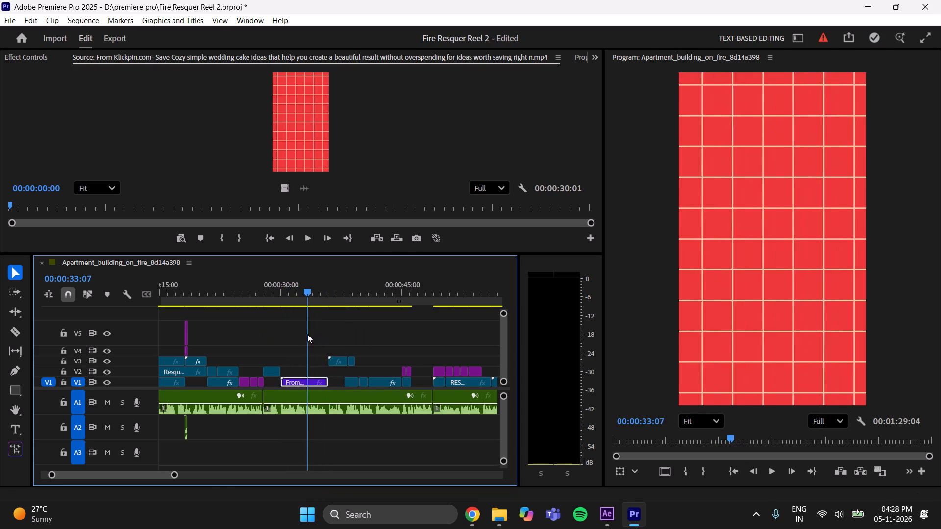
drag(307, 334, 306, 335)
click(327, 346)
key(ctrl+s)
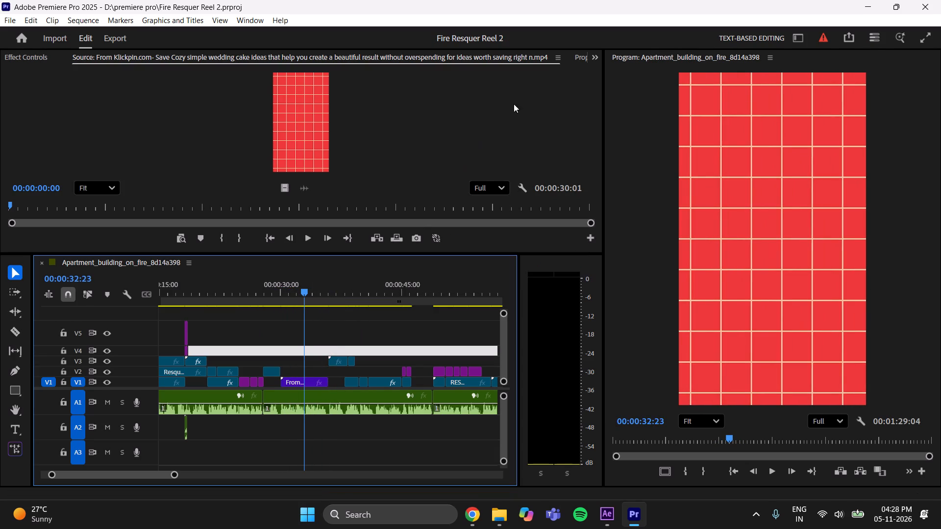
Add the Ease Fade Separately 3 text preset from Animation Composer and align it on V2 with the red grid clip's start.
click(573, 59)
click(579, 57)
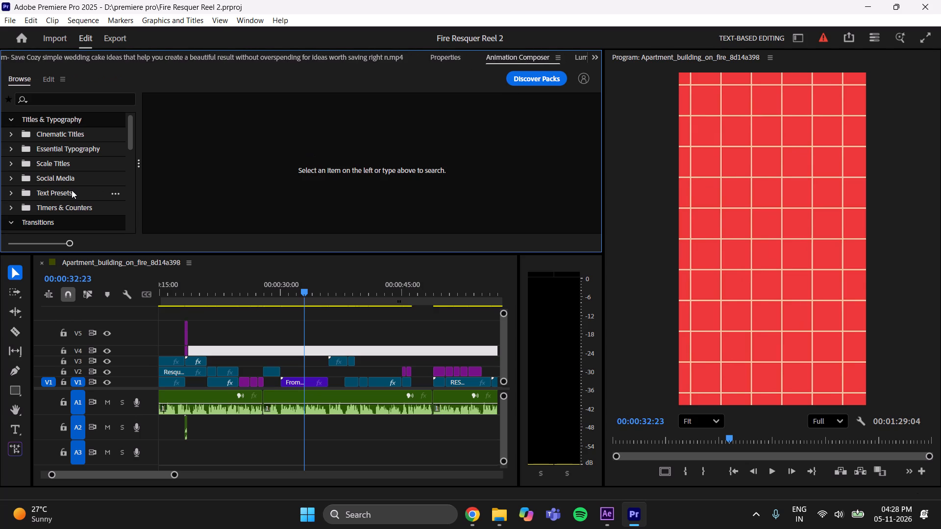
click(72, 190)
scroll(318, 176, down, 6)
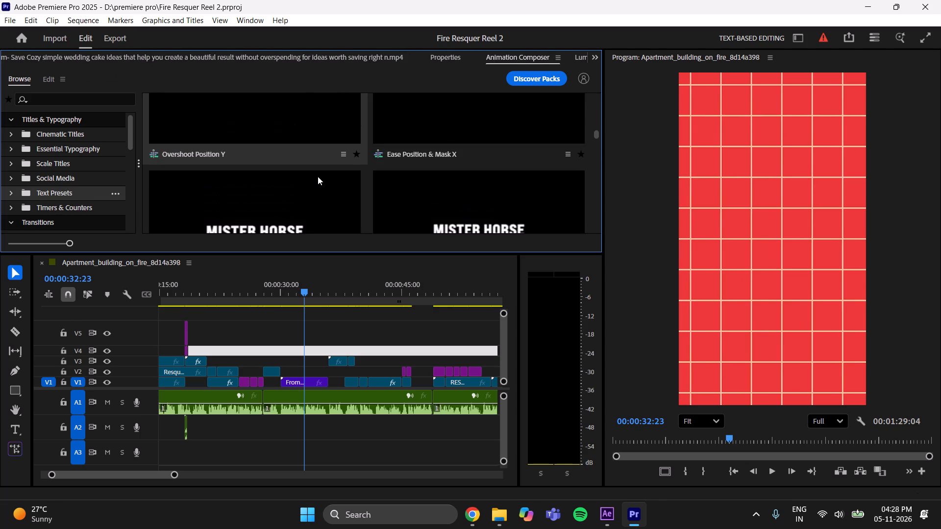
scroll(318, 176, down, 4)
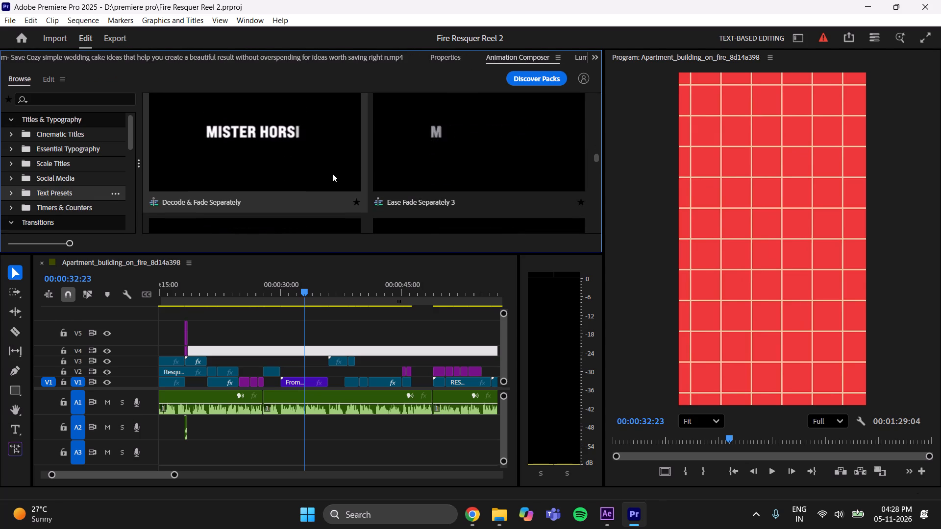
click(453, 166)
click(569, 241)
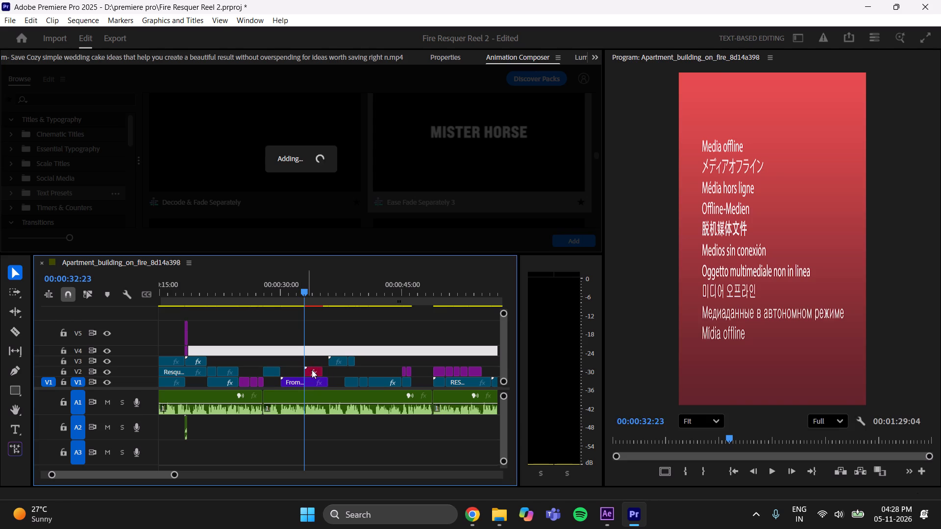
drag(311, 370, 286, 373)
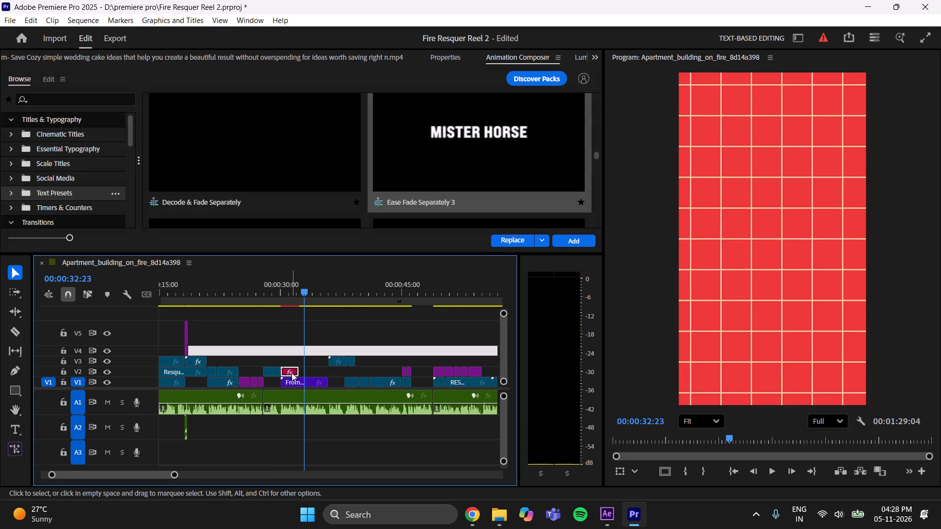
Extend the Ease Fade Separately 3 title to a duration of 00:00:05:23, matching the red grid clip's end.
click(53, 80)
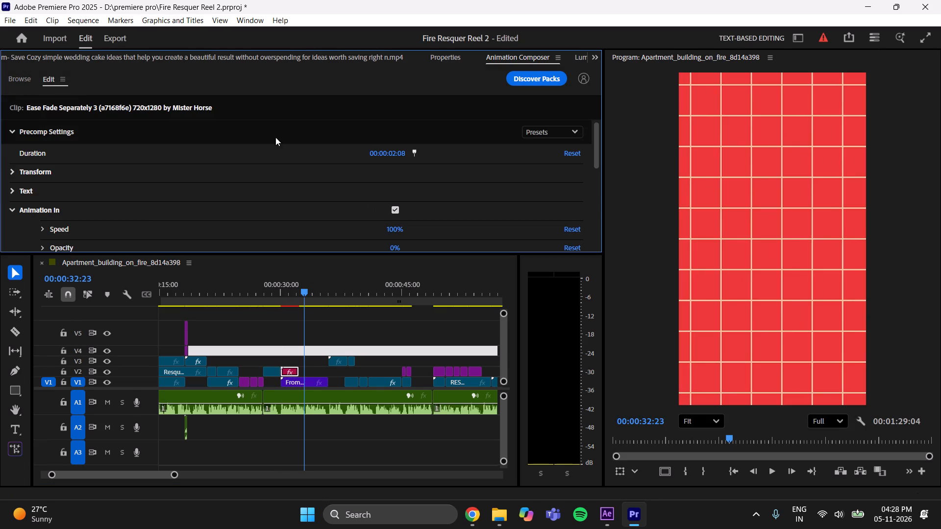
drag(397, 152, 440, 149)
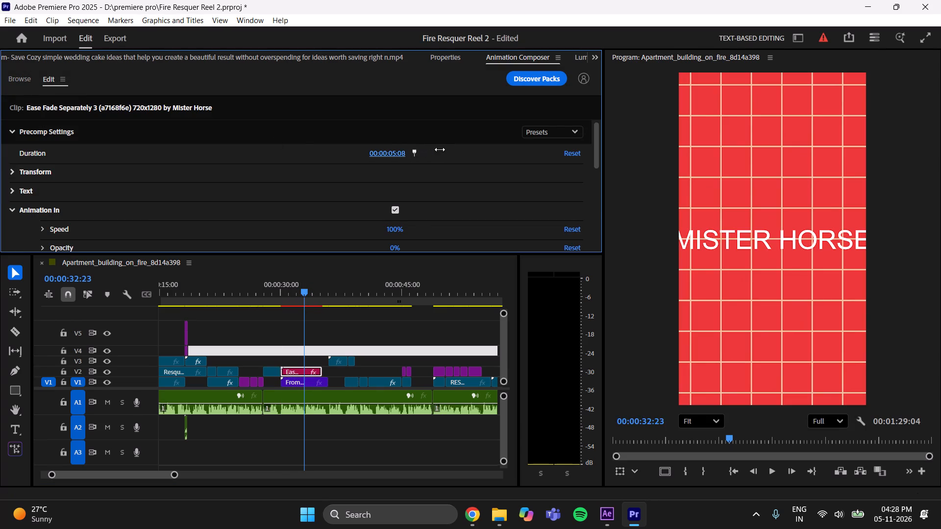
drag(440, 149, 452, 151)
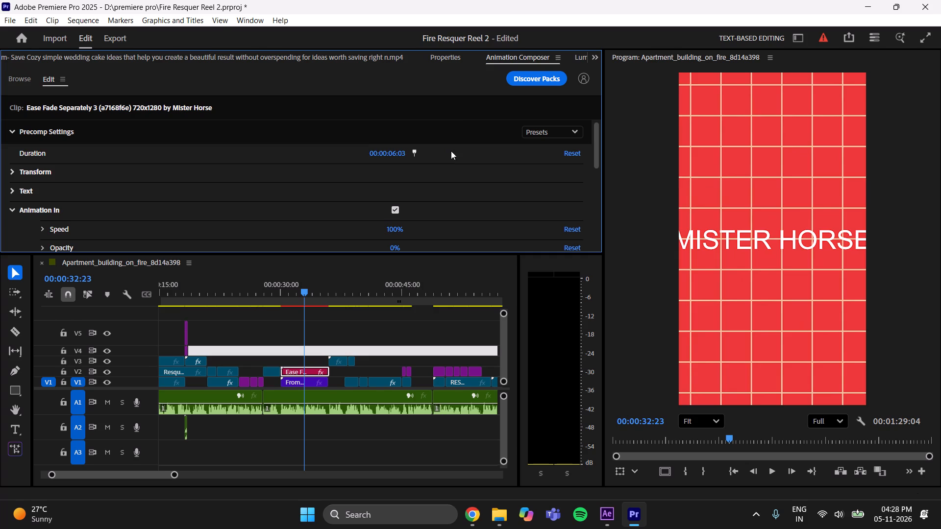
drag(334, 369, 330, 374)
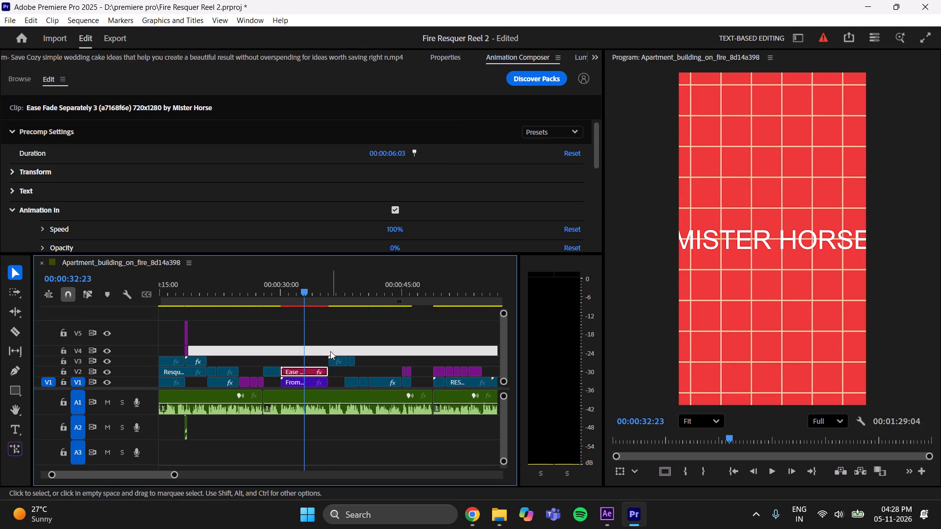
Reduce the MISTER HORSE placeholder text's font size to about 67 and save the project.
click(446, 60)
scroll(167, 149, down, 18)
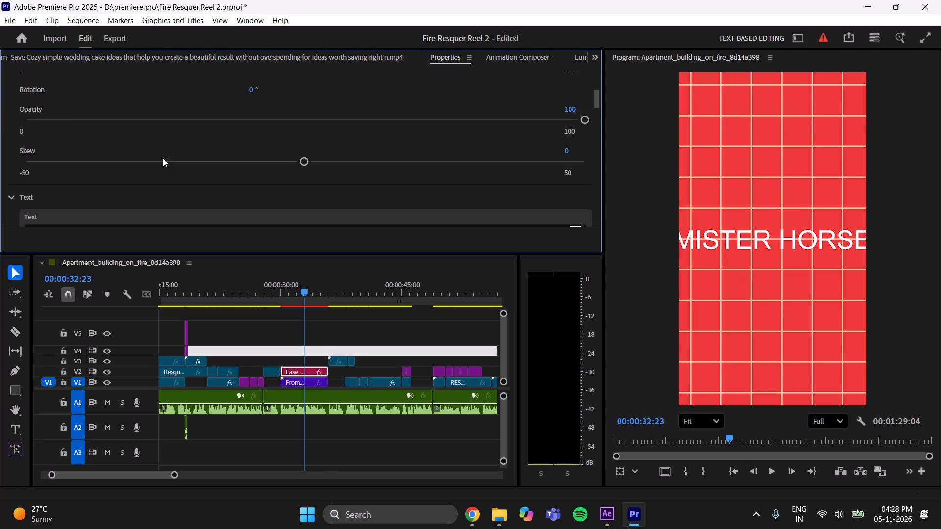
scroll(159, 162, down, 5)
drag(161, 177, 126, 192)
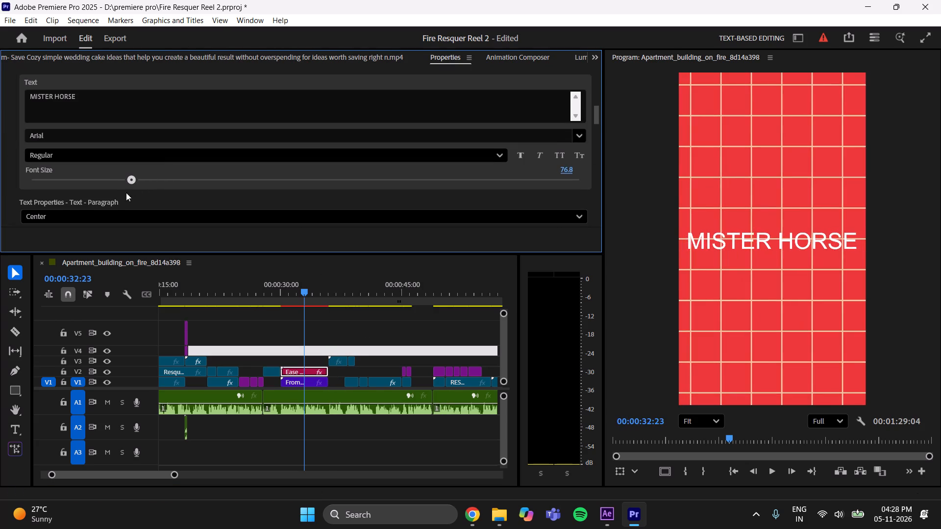
drag(126, 192, 109, 201)
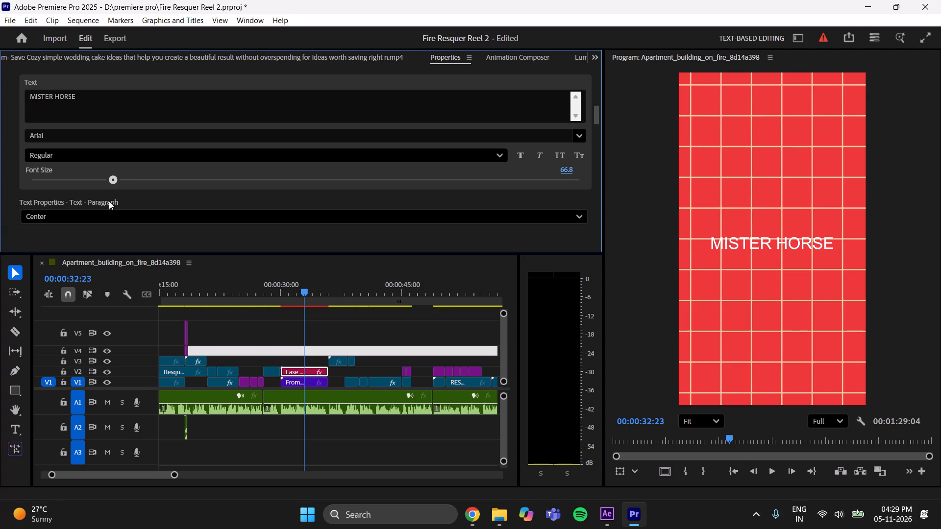
drag(109, 201, 110, 201)
scroll(258, 192, up, 4)
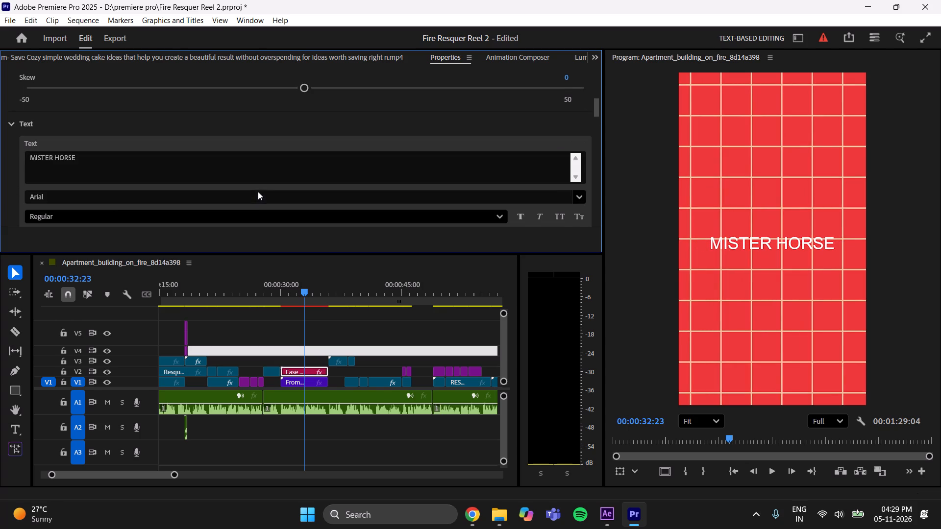
scroll(258, 192, up, 2)
scroll(256, 192, down, 1)
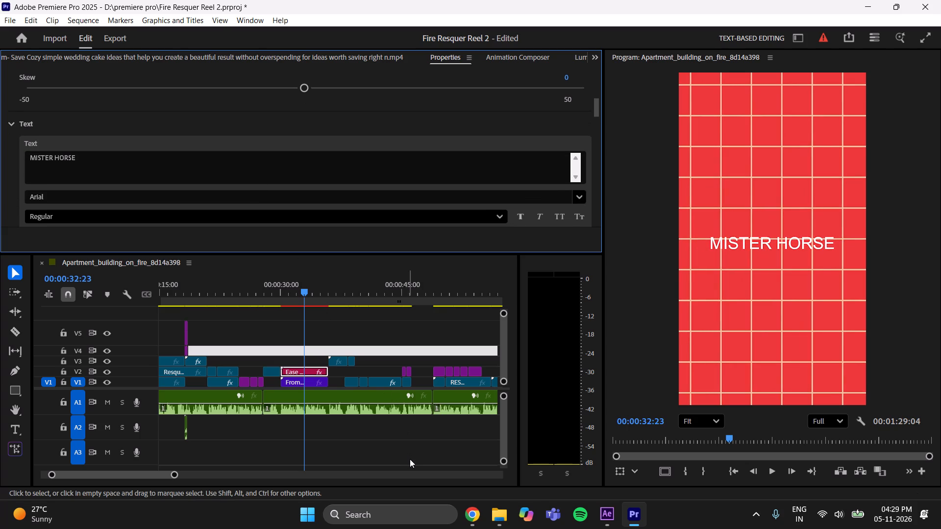
key(ctrl+s)
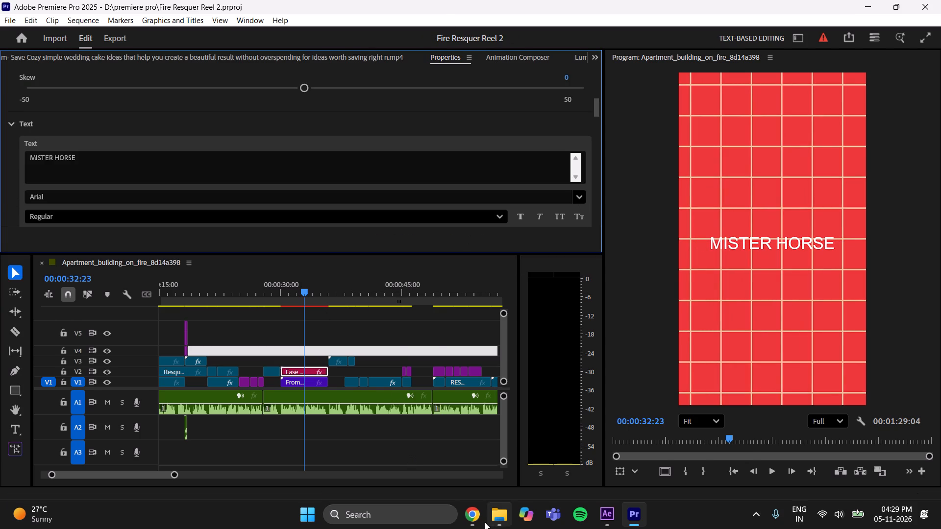
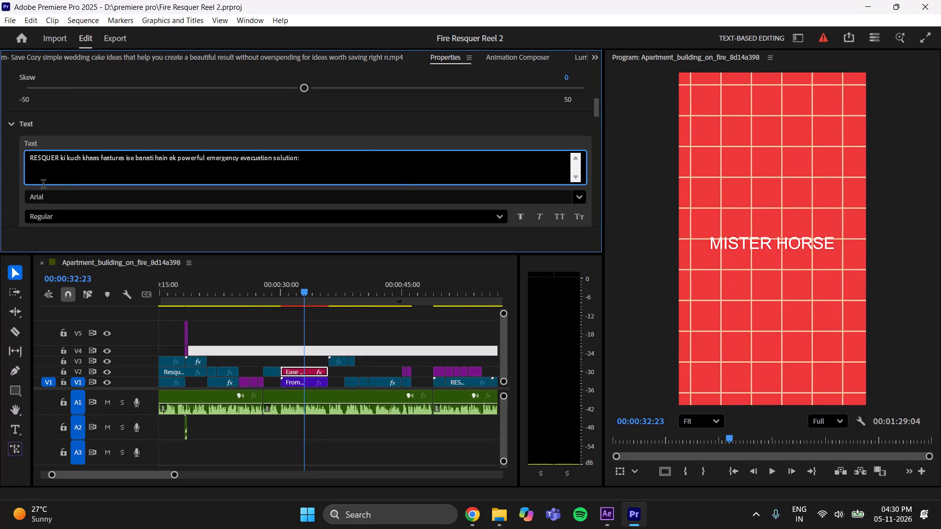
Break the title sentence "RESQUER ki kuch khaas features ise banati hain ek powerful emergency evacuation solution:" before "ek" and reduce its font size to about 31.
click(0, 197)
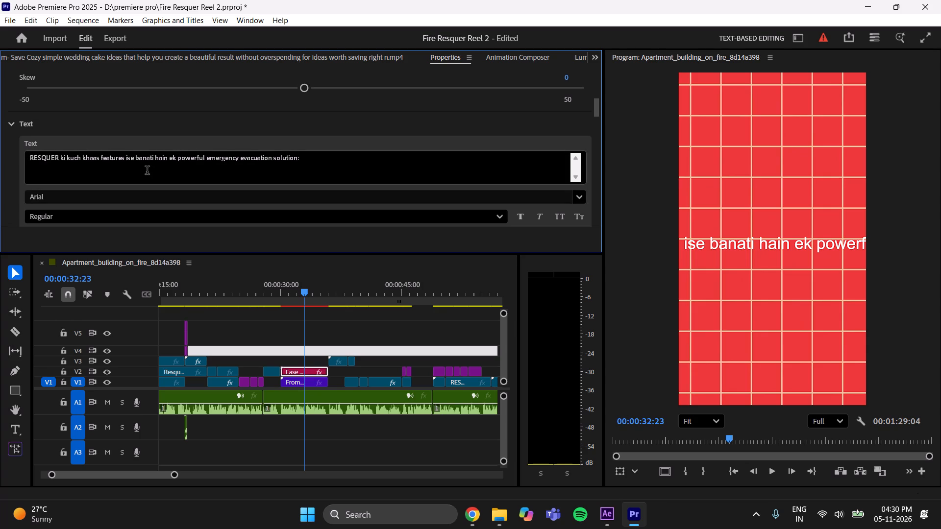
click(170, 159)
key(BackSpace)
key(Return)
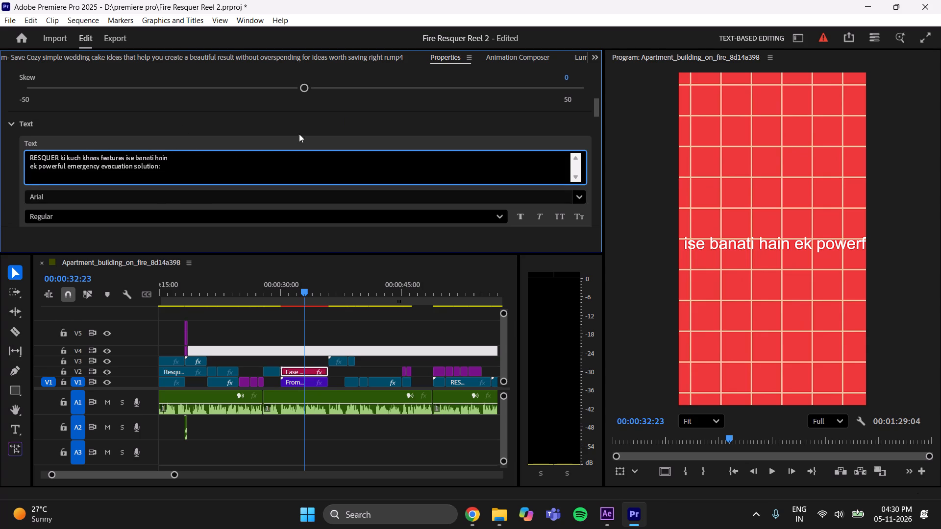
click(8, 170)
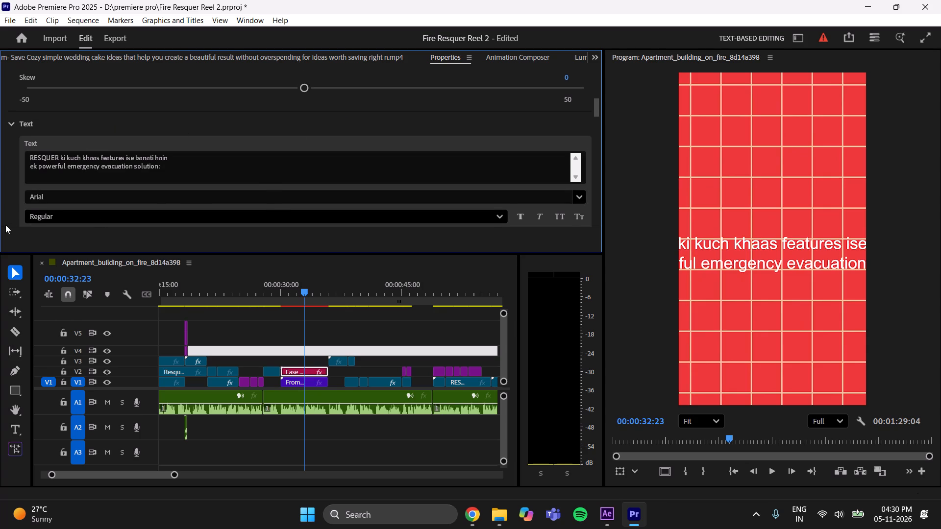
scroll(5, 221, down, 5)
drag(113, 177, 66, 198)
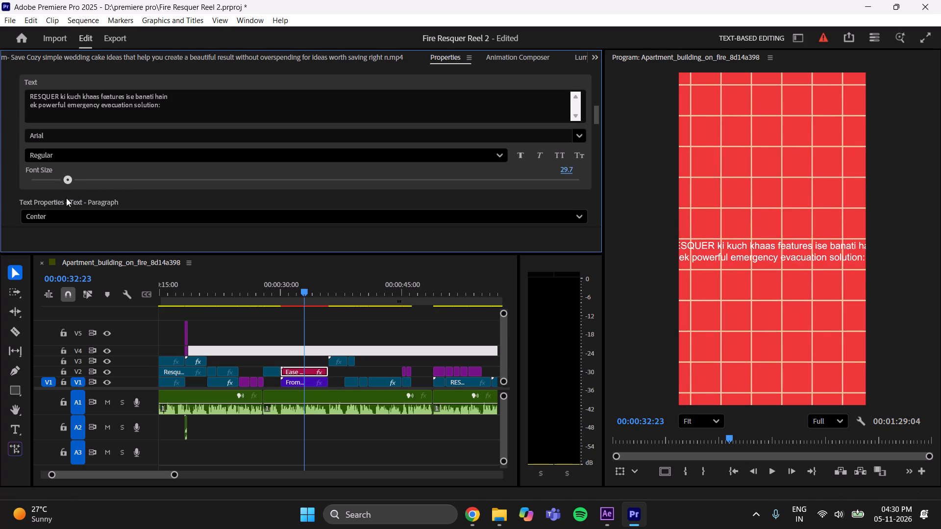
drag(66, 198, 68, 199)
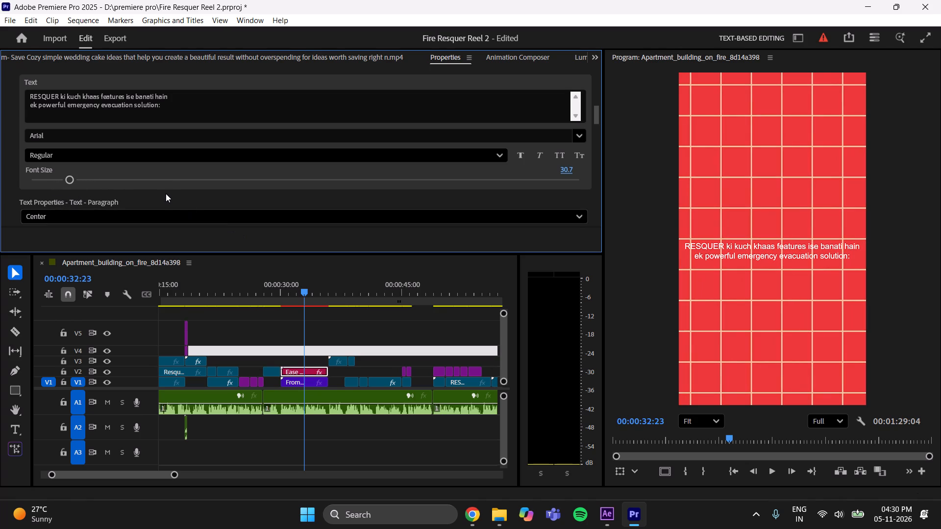
Replace the Ease Fade Separately 3 title's sentence with the single word "Resquer".
scroll(167, 196, up, 6)
click(170, 183)
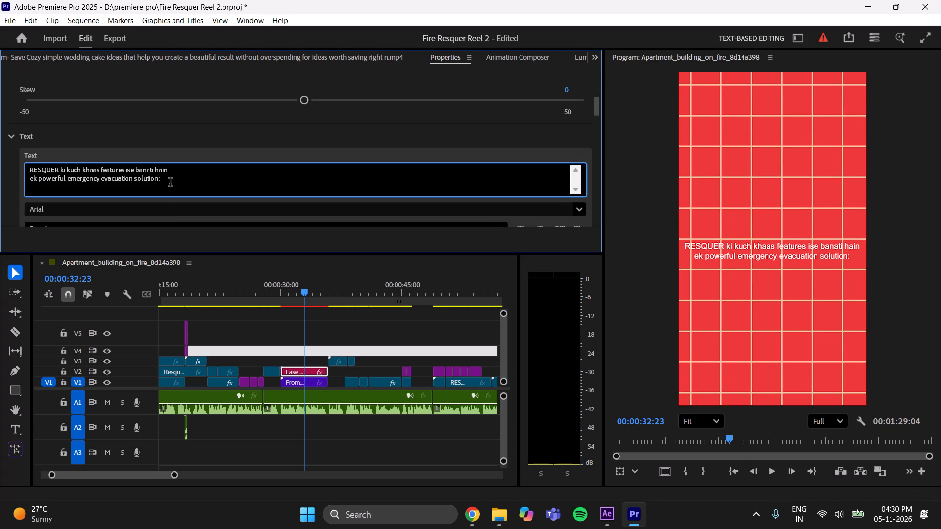
key(BackSpace)
key(BackSpace)
key(BackSpace)
key(BackSpace)
key(BackSpace)
key(BackSpace)
key(BackSpace)
key(BackSpace)
key(BackSpace)
key(BackSpace)
key(BackSpace)
key(BackSpace)
key(BackSpace)
key(BackSpace)
key(BackSpace)
key(BackSpace)
key(BackSpace)
key(BackSpace)
key(BackSpace)
key(BackSpace)
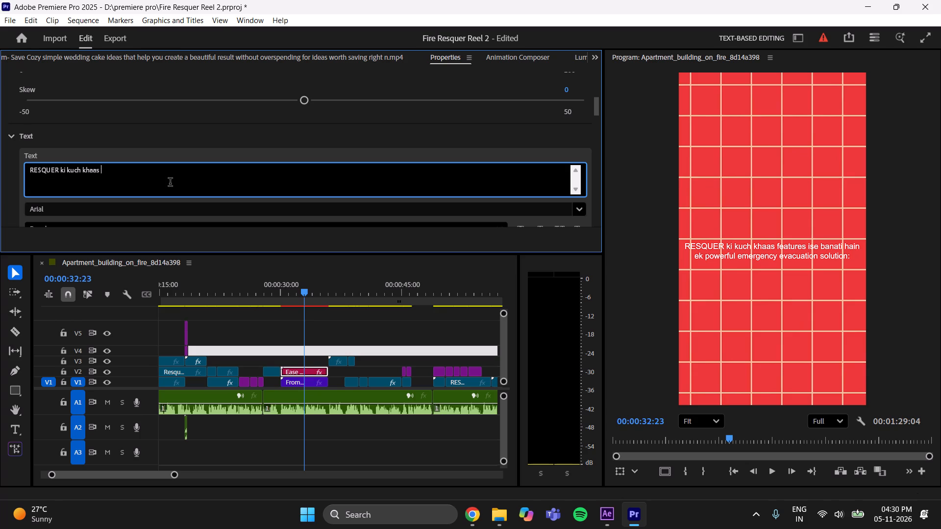
key(BackSpace)
key(BackSpace)
key(BackSpace)
key(BackSpace)
text(es)
text(quer)
key(space)
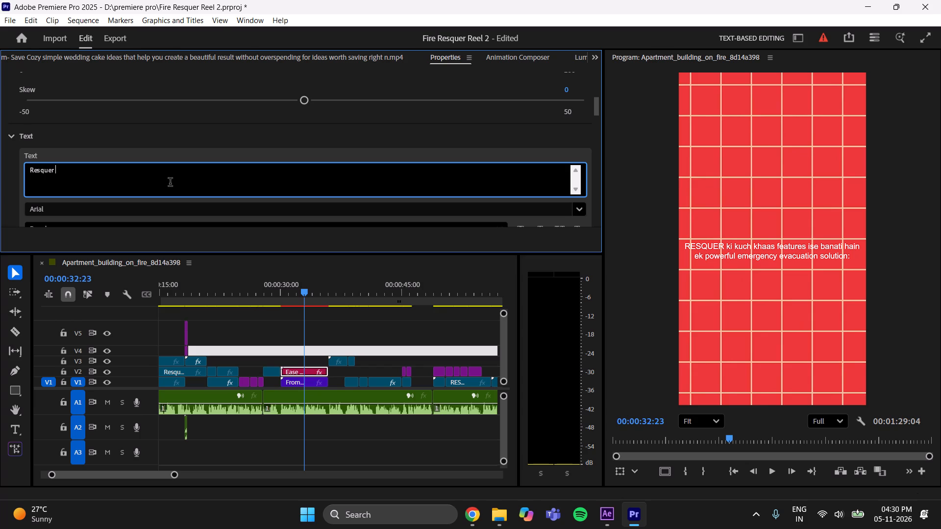
text(Ko)
key(space)
key(BackSpace)
key(BackSpace)
text(i)
key(space)
text(Ku)
text(ch)
key(space)
key(shift+k)
text(has)
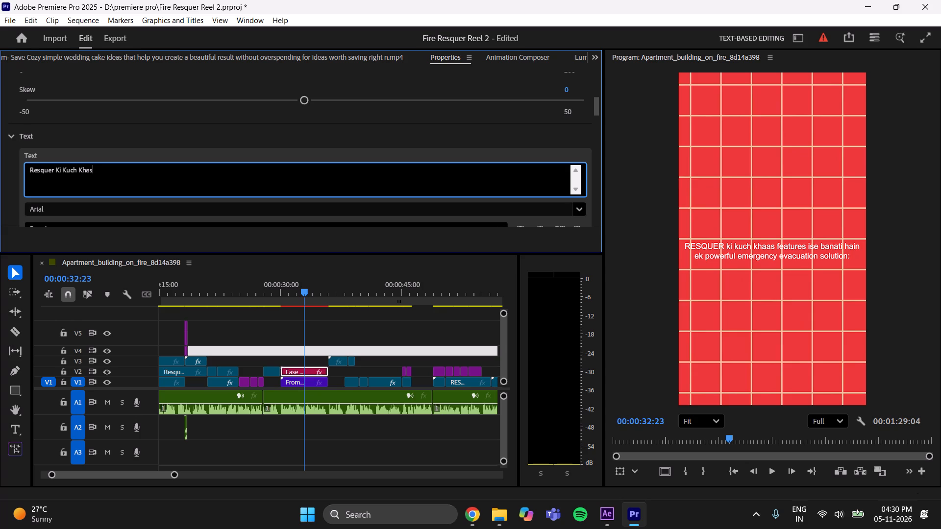
key(BackSpace)
key(BackSpace)
key(BackSpace)
key(BackSpace)
key(BackSpace)
key(BackSpace)
key(BackSpace)
key(BackSpace)
key(BackSpace)
key(BackSpace)
key(BackSpace)
key(BackSpace)
key(BackSpace)
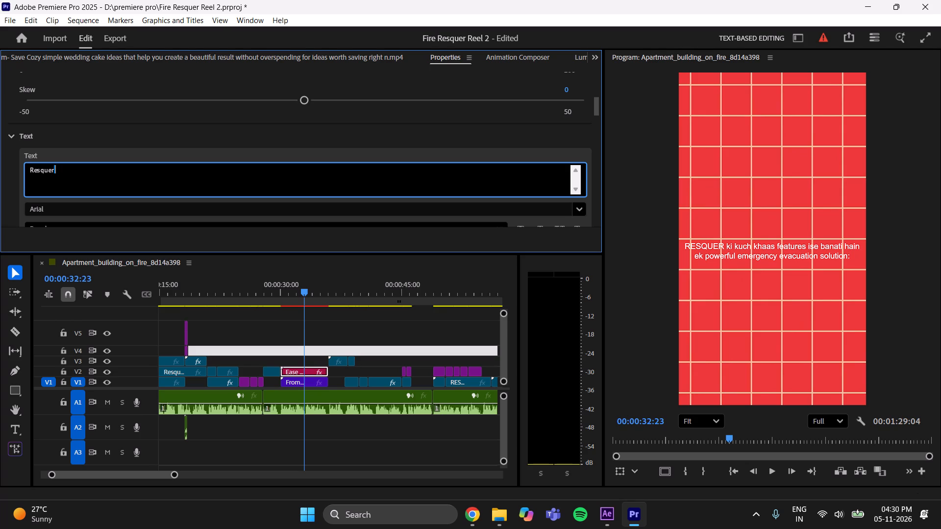
click(13, 191)
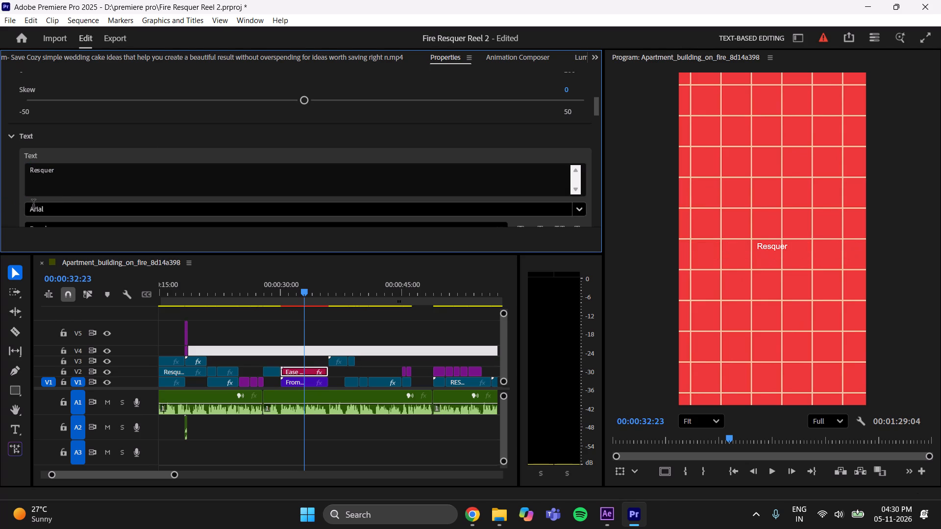
Set the Resquer title's font to Franklin Gothic Heavy Regular and its font size to about 93.
click(59, 209)
key(BackSpace)
key(BackSpace)
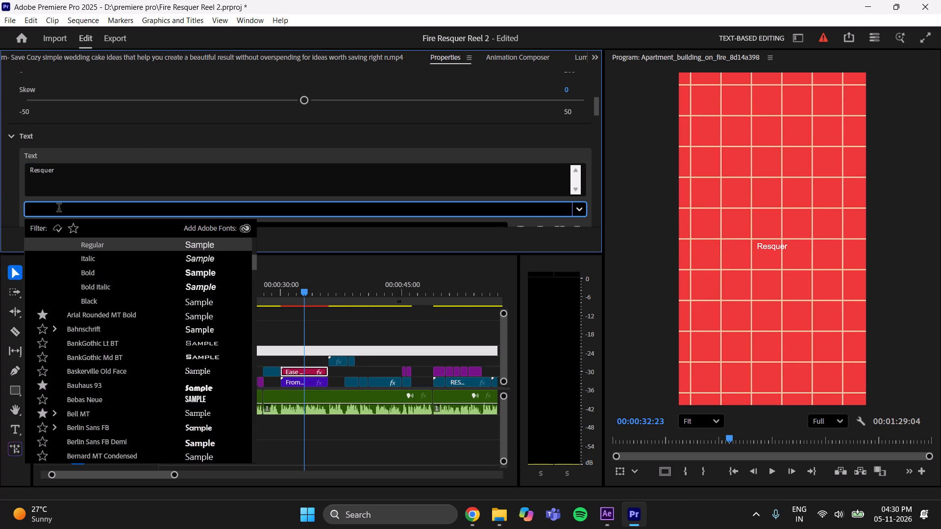
text(frankli)
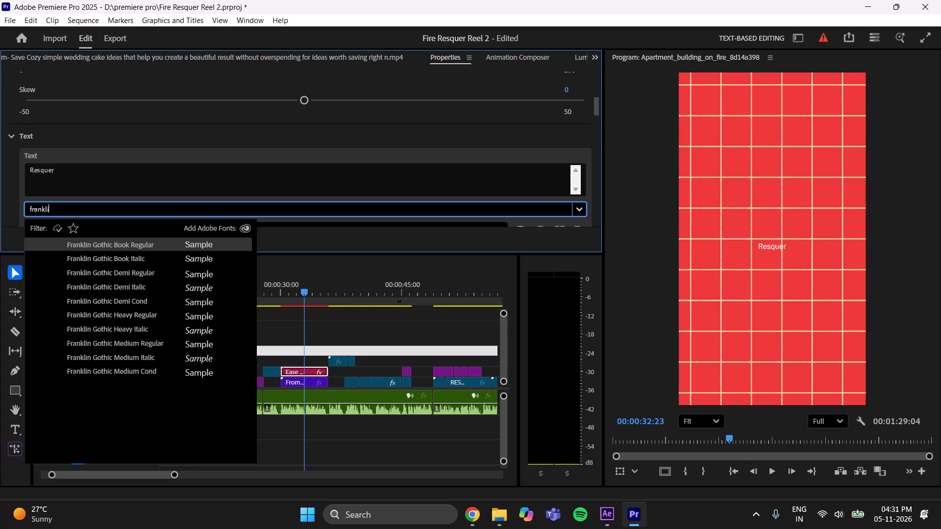
click(138, 315)
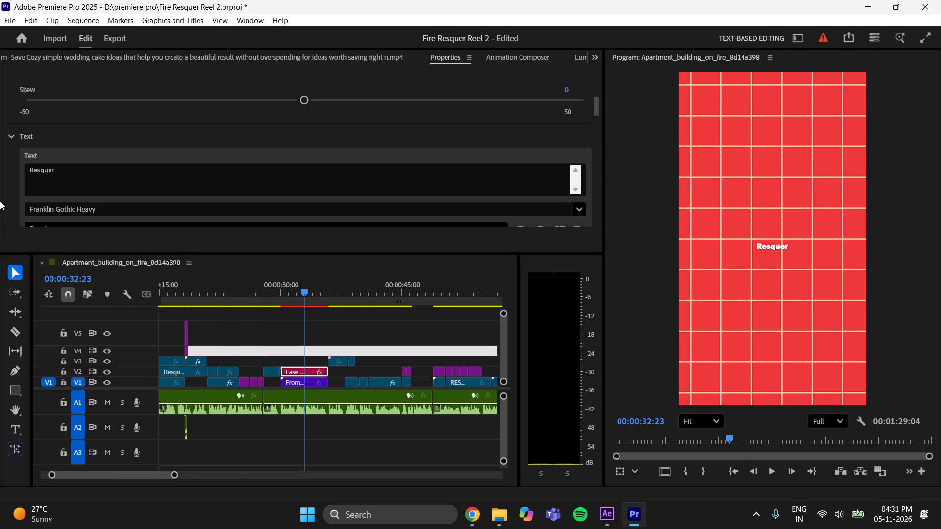
scroll(8, 160, down, 5)
drag(67, 192, 79, 190)
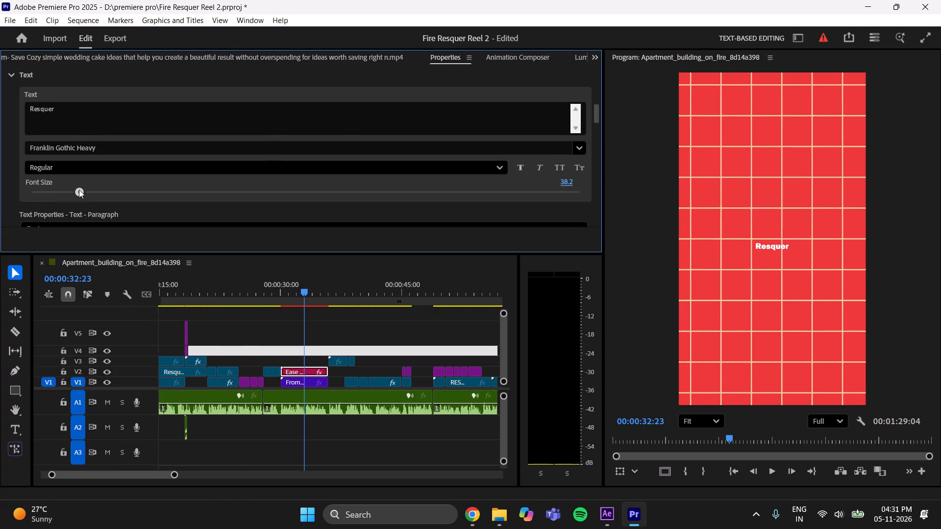
drag(79, 190, 152, 163)
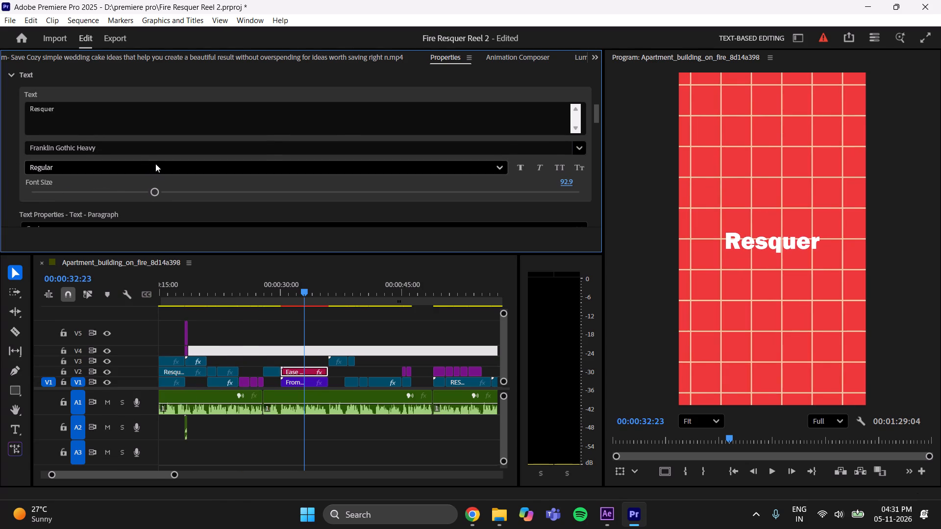
Move the Resquer title up to a Y position of 280 and save the project.
scroll(321, 213, up, 20)
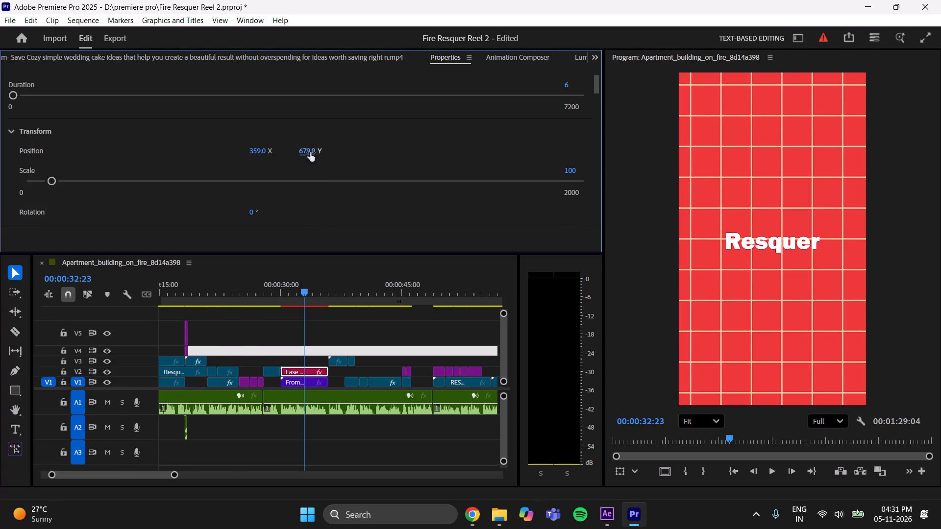
drag(312, 150, 58, 152)
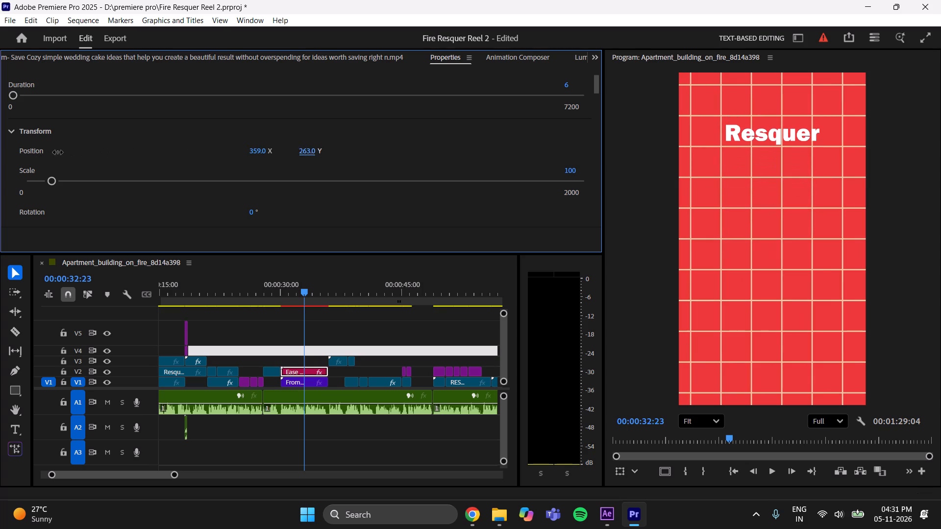
drag(58, 152, 65, 149)
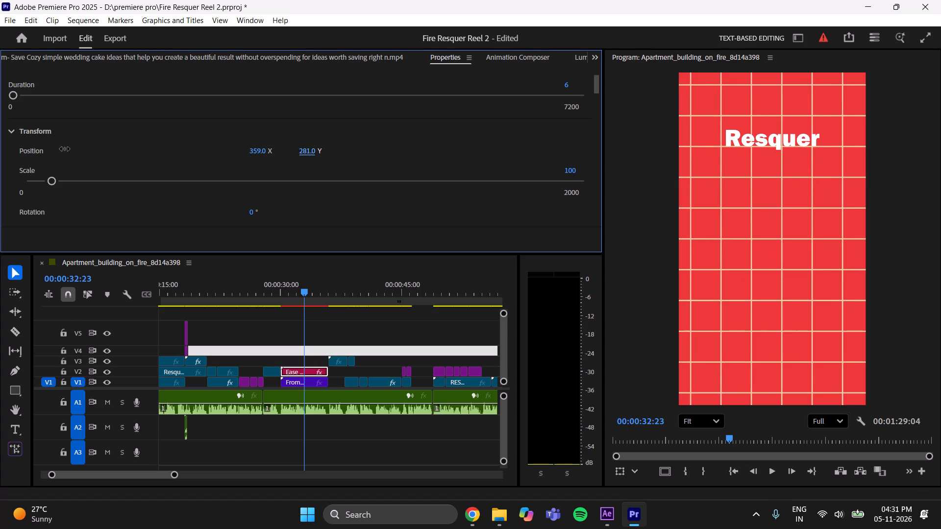
drag(65, 149, 64, 149)
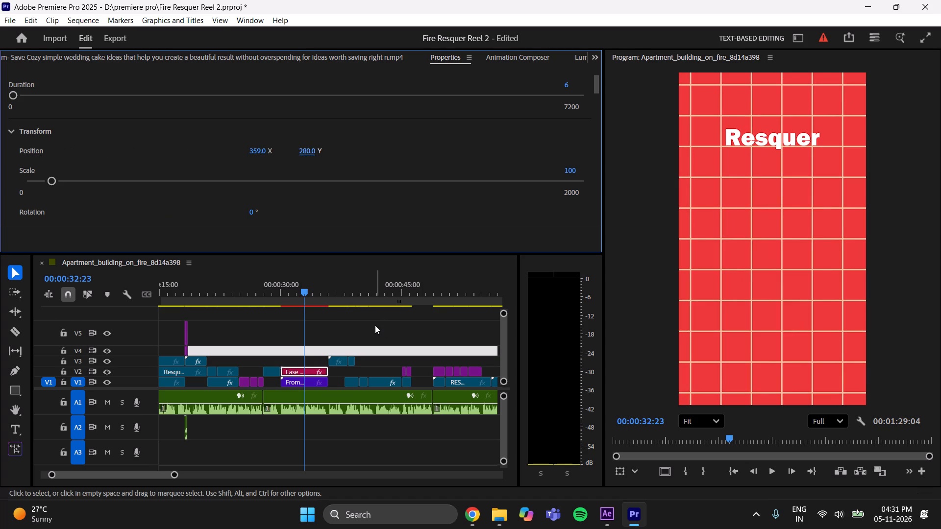
click(375, 325)
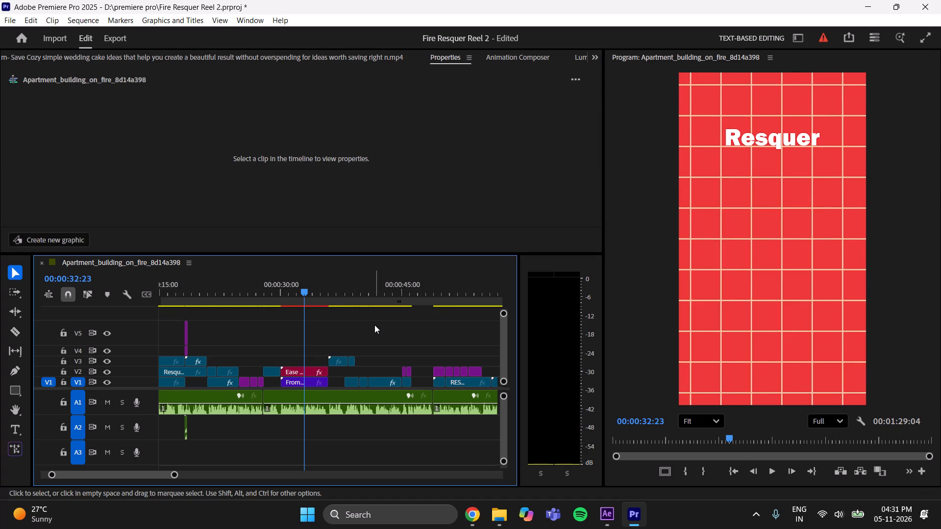
key(ctrl+s)
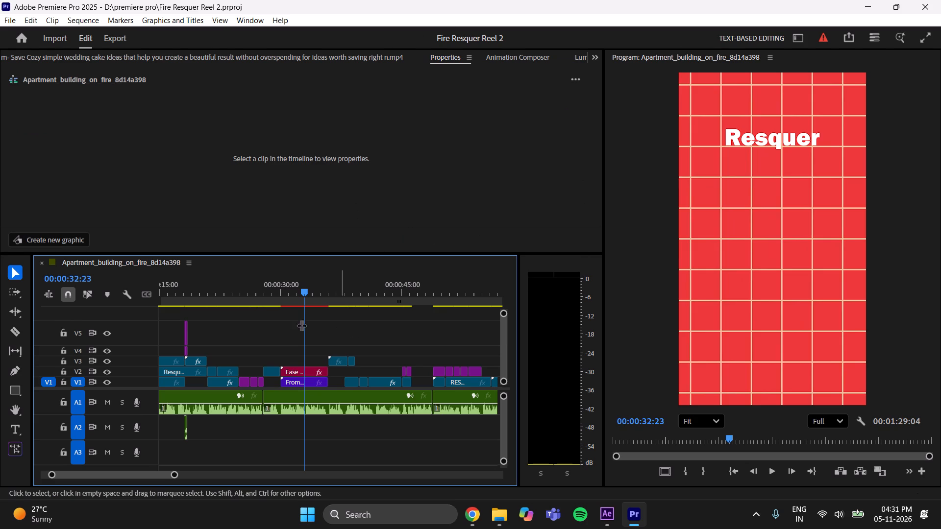
Play back the Resquer title's animation from about 00:00:30:00 to check how it appears over the red grid.
drag(301, 280, 282, 311)
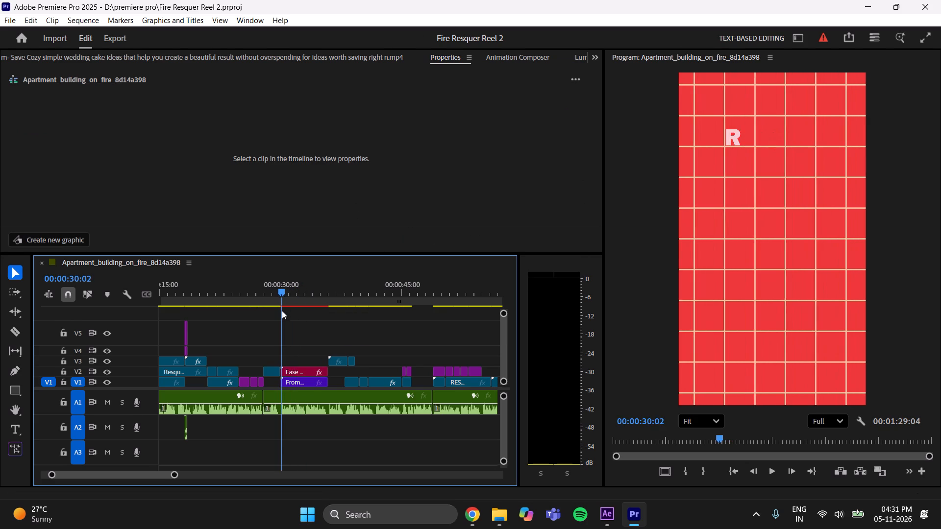
drag(282, 311, 278, 321)
click(766, 470)
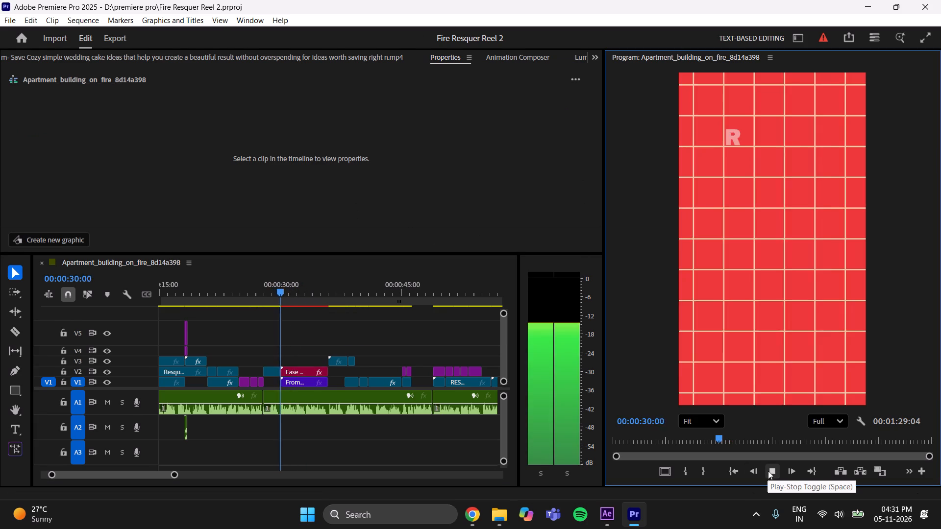
click(769, 471)
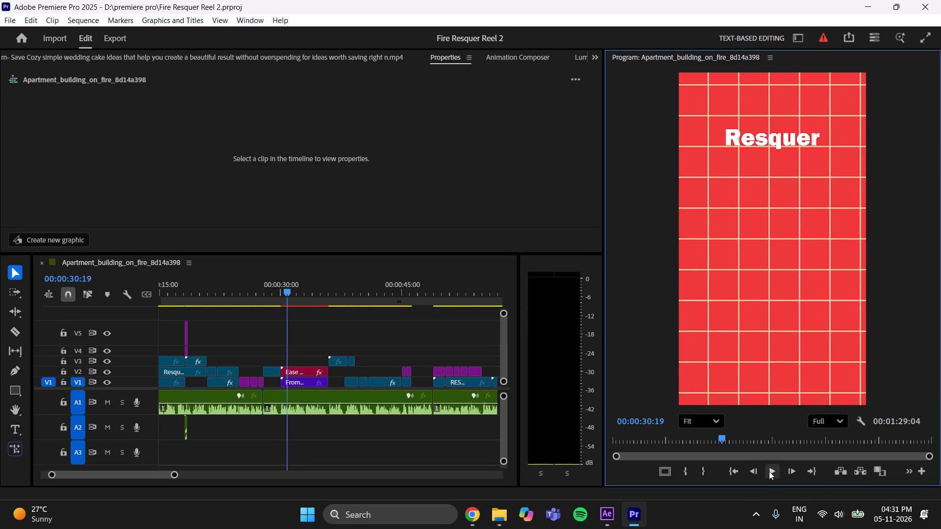
click(769, 471)
click(769, 471)
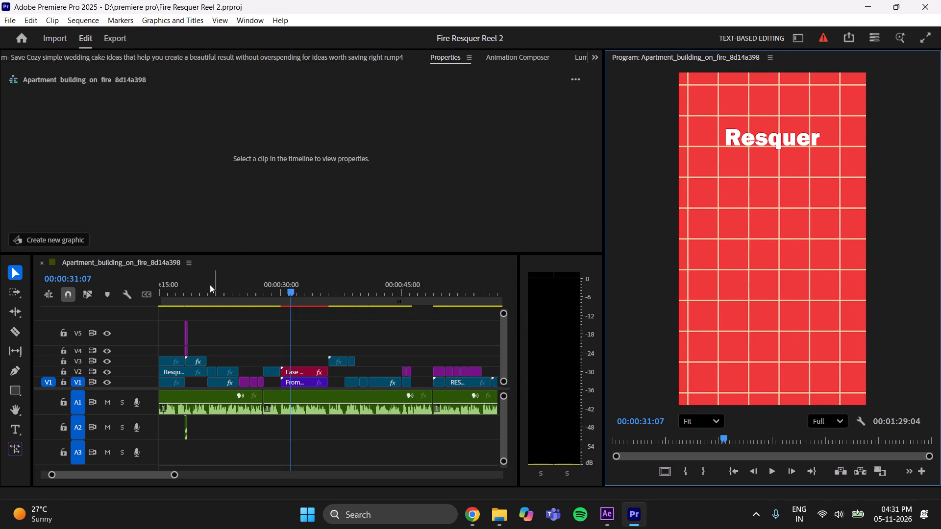
Add a text title reading "Features" below the Resquer title at 00:00:31:07.
click(13, 426)
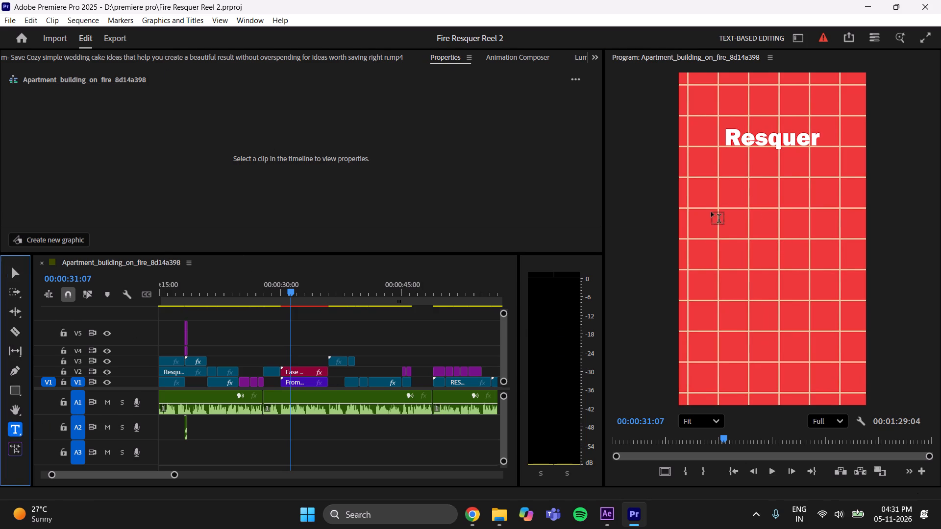
click(709, 212)
text(Fea)
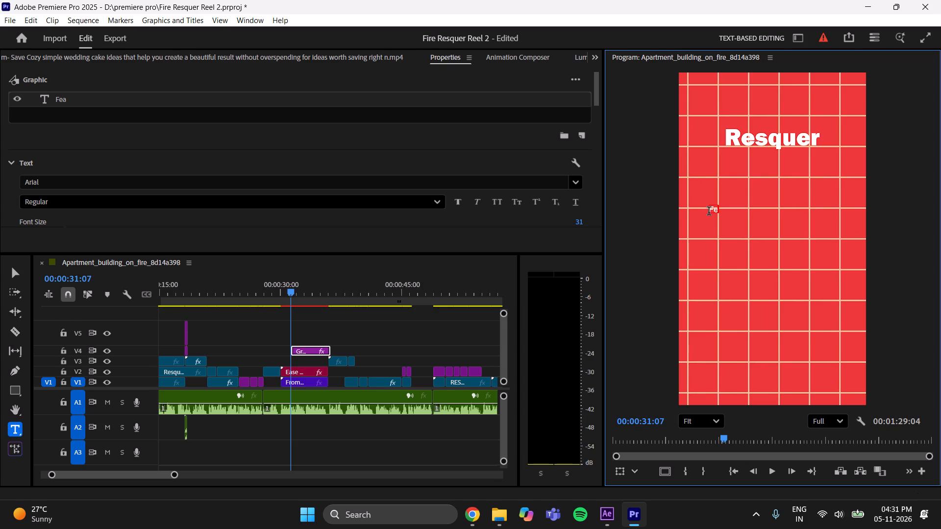
text(tures)
Set the Features title's font to Franklin Gothic Heavy Regular and its font size to about 67.
click(99, 184)
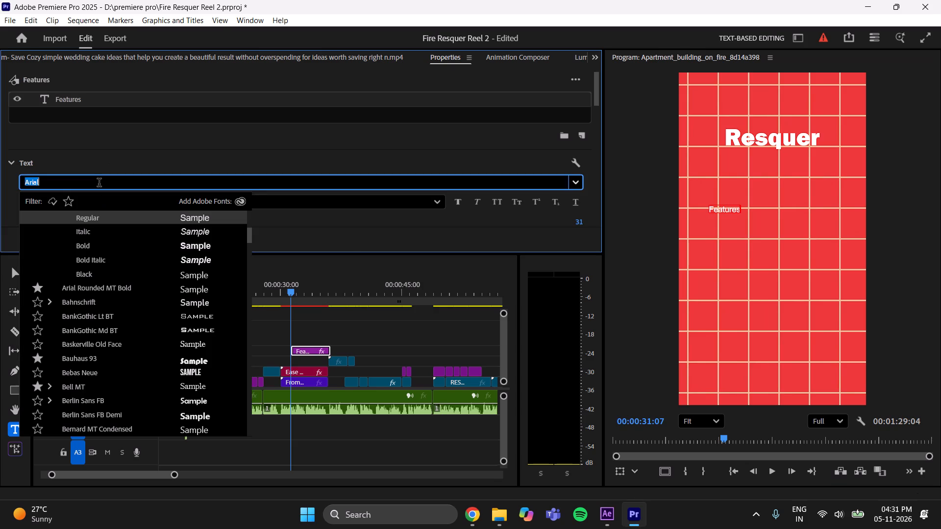
key(BackSpace)
text(frankl)
click(120, 288)
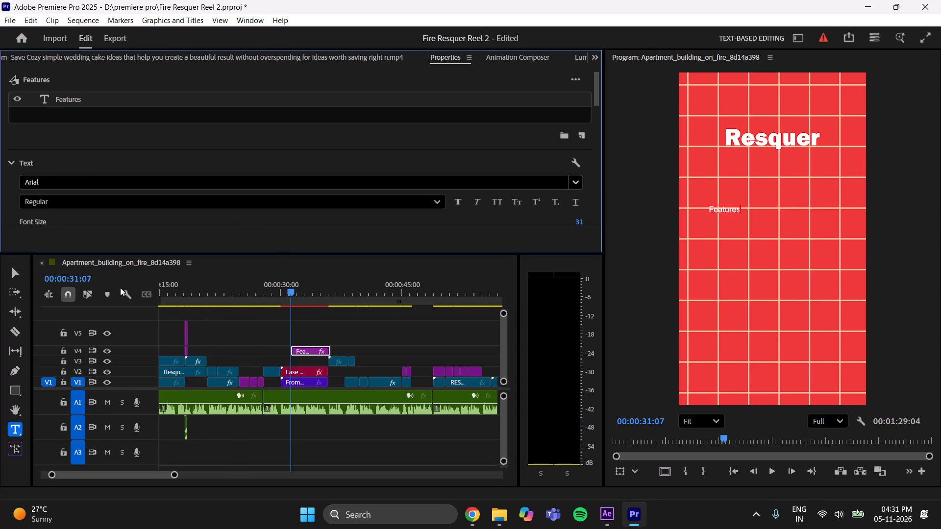
scroll(50, 150, down, 4)
drag(67, 184, 97, 181)
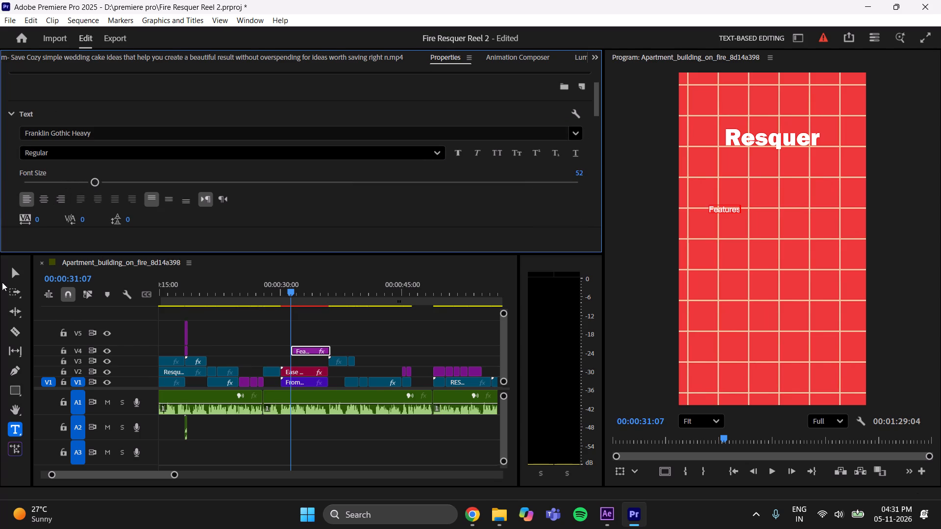
click(19, 272)
drag(69, 186, 110, 180)
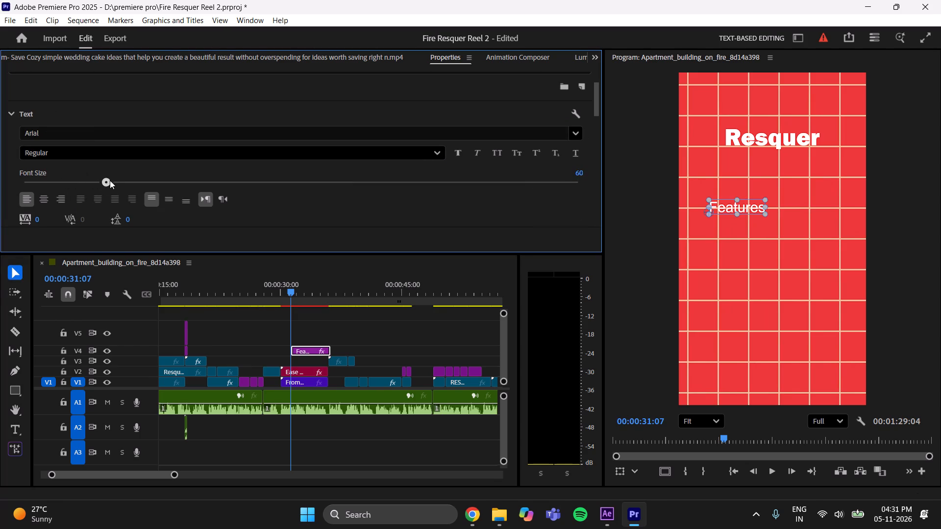
drag(110, 180, 115, 178)
click(106, 137)
key(BackSpace)
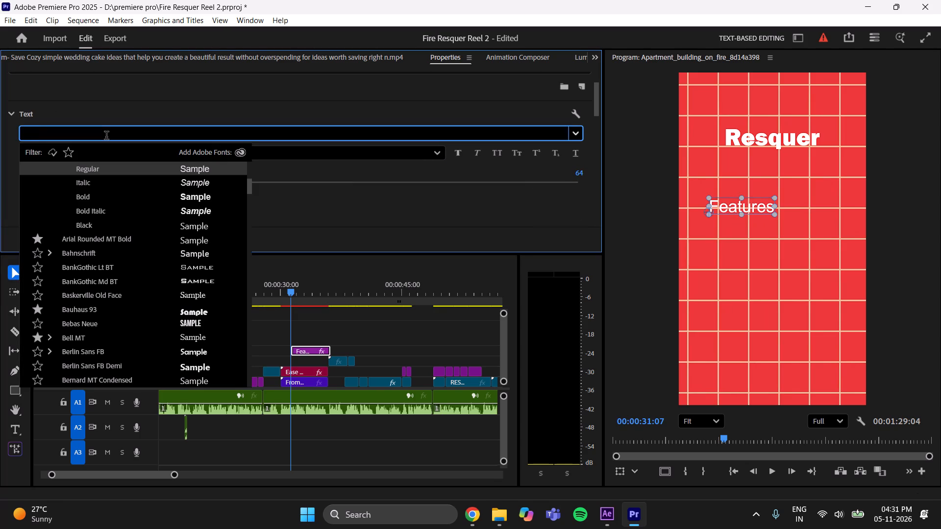
text(frankli)
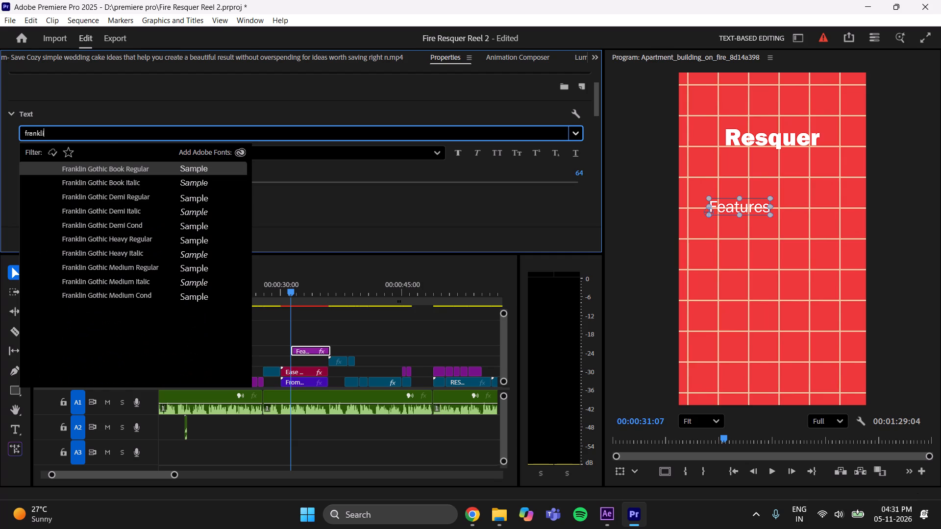
click(126, 241)
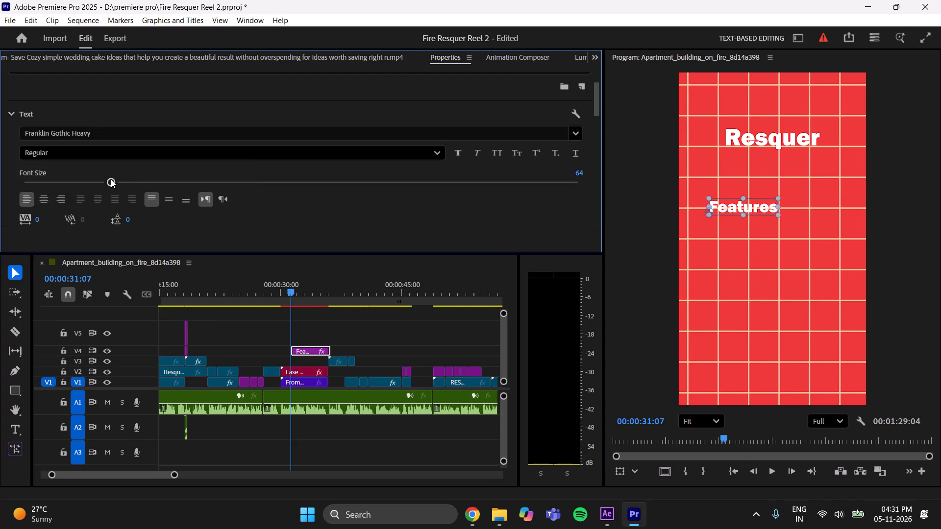
drag(111, 179, 115, 179)
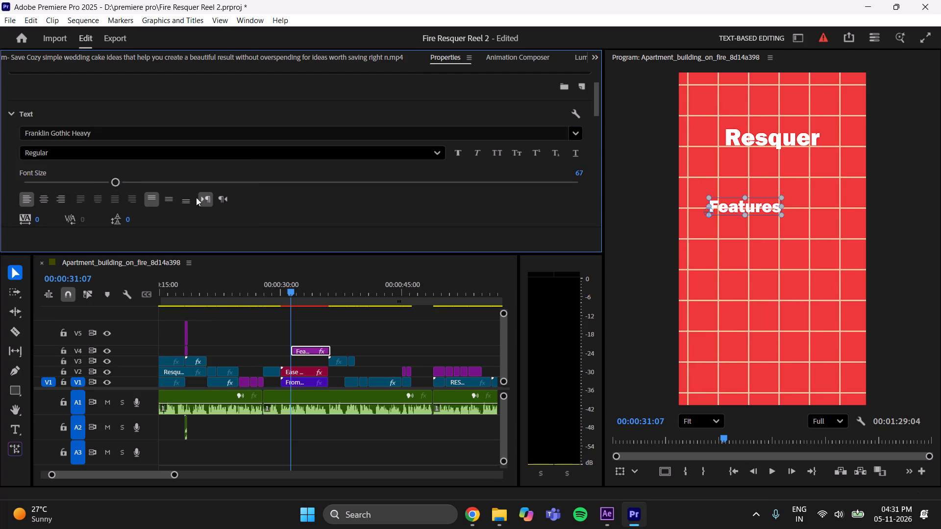
Centre the Features title horizontally in the frame and move it up to a Y position of about 512.
scroll(375, 222, down, 20)
scroll(375, 222, down, 12)
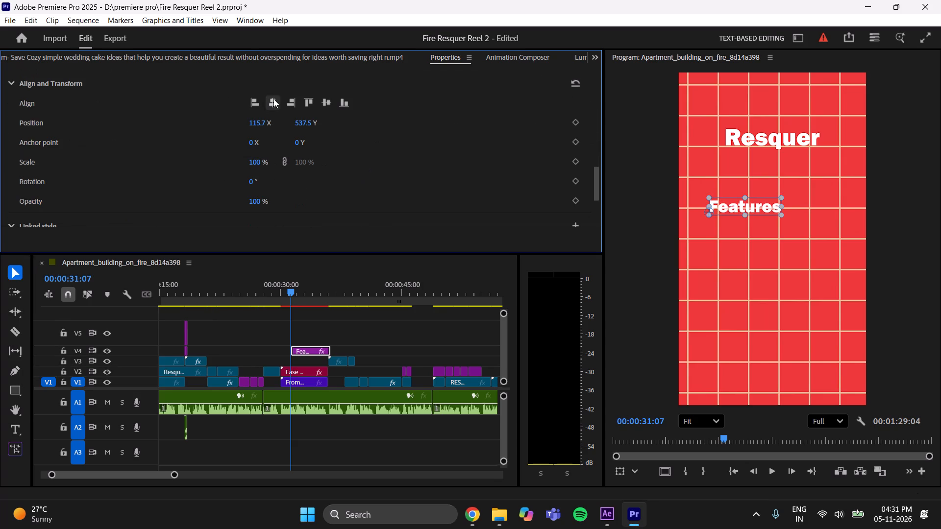
triple_click(273, 99)
double_click(273, 98)
scroll(374, 150, down, 3)
scroll(361, 146, up, 4)
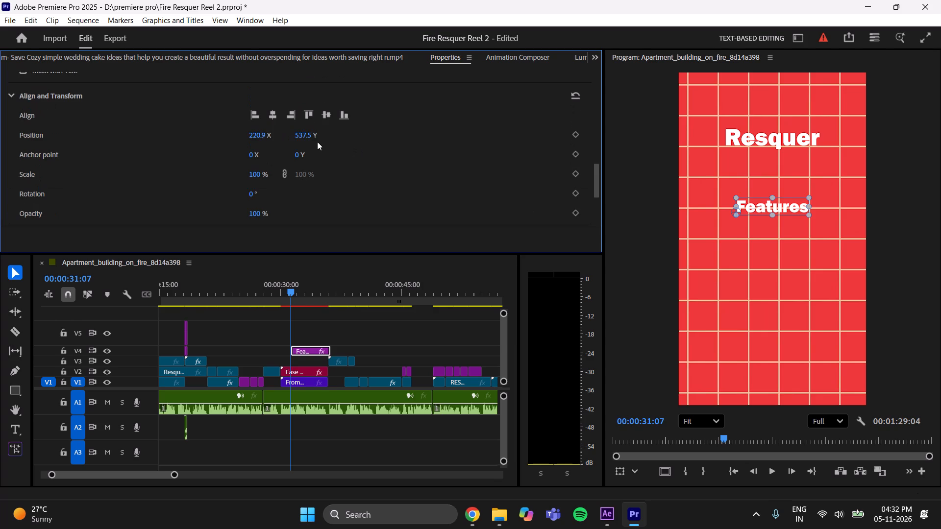
drag(311, 135, 298, 141)
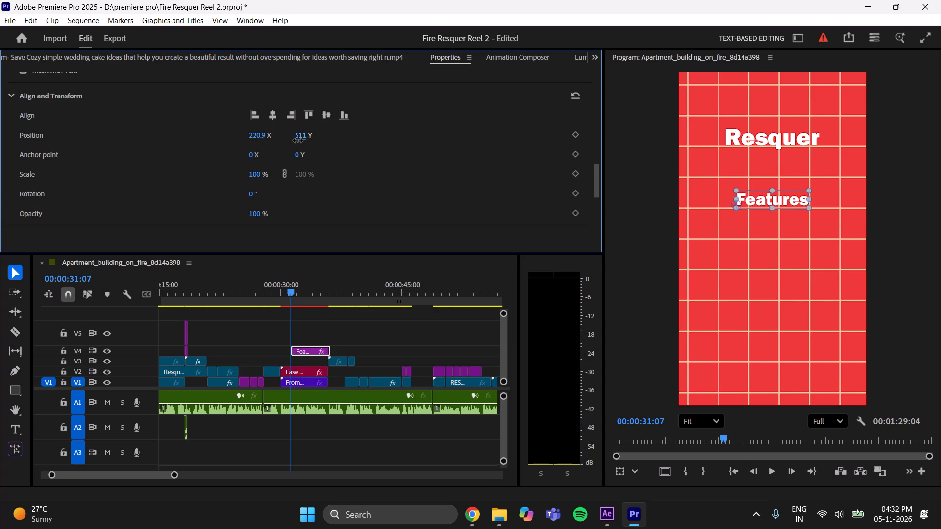
drag(298, 141, 298, 141)
click(401, 311)
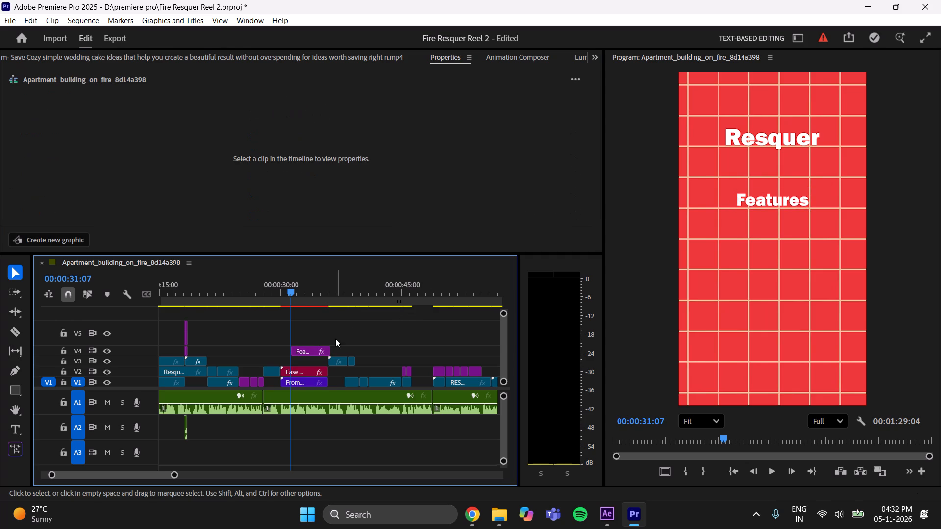
Move the Features clip down to track V3, fit its end to the following V3 clip, and save the project.
drag(331, 350, 320, 353)
drag(303, 350, 302, 362)
drag(319, 360, 329, 362)
click(347, 342)
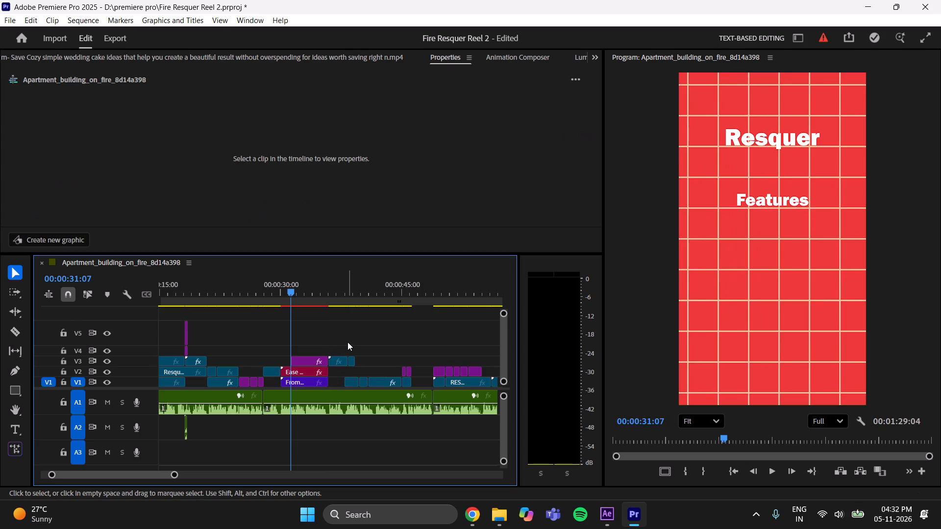
key(ctrl+s)
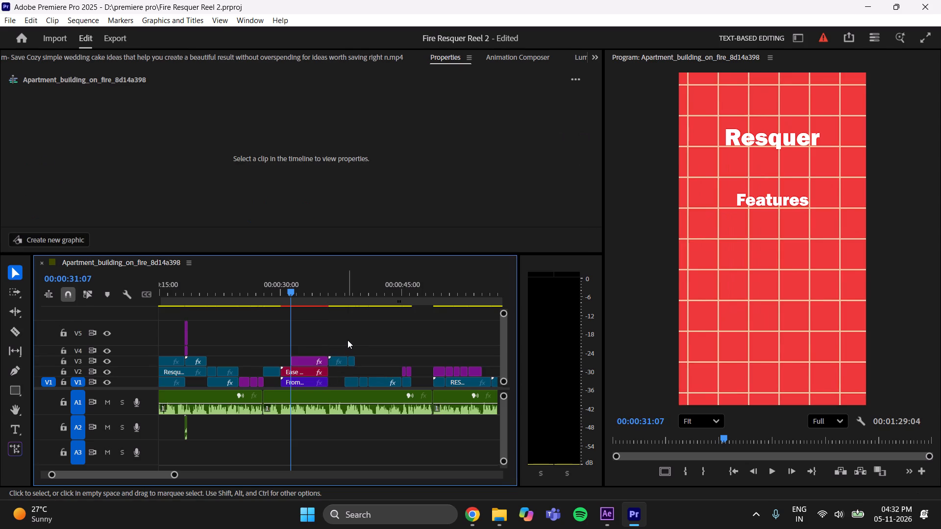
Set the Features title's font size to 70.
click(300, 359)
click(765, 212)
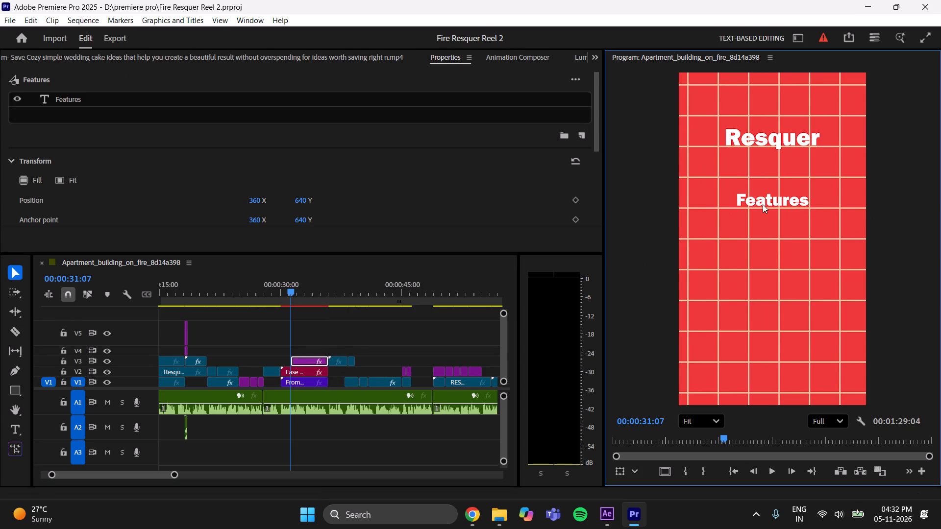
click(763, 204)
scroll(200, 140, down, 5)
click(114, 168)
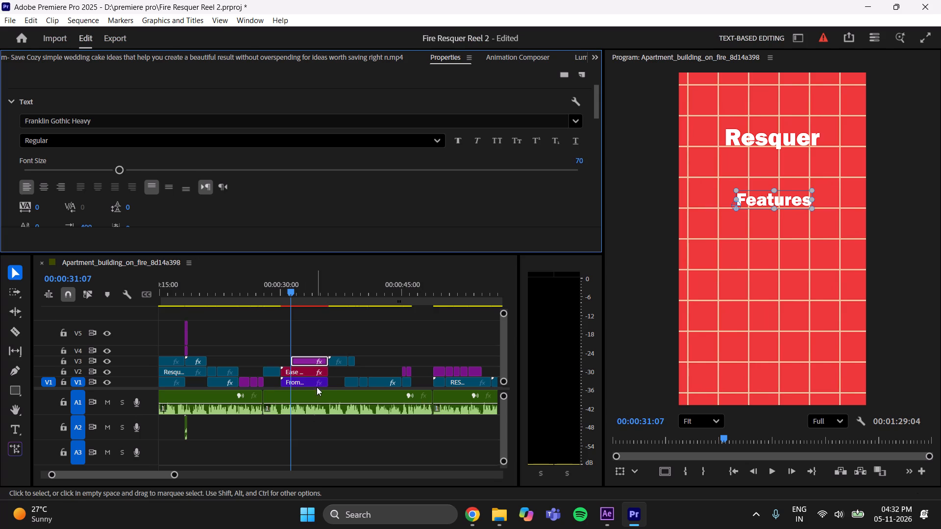
Enlarge the Resquer title by increasing the scale of its Ease Fade Separately 3 clip.
click(310, 371)
drag(57, 203, 63, 204)
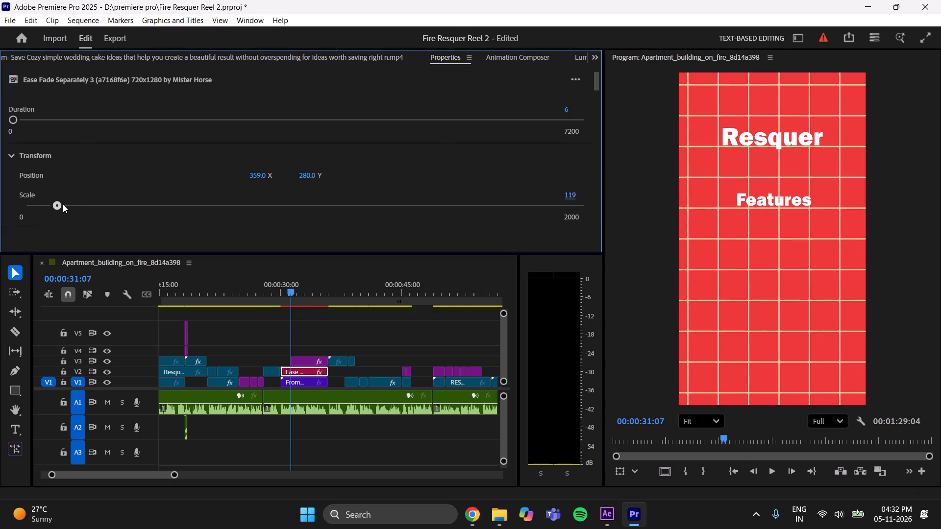
drag(63, 204, 65, 206)
Increase the Features title's font size a little further and re-centre the text horizontally in the frame.
click(305, 361)
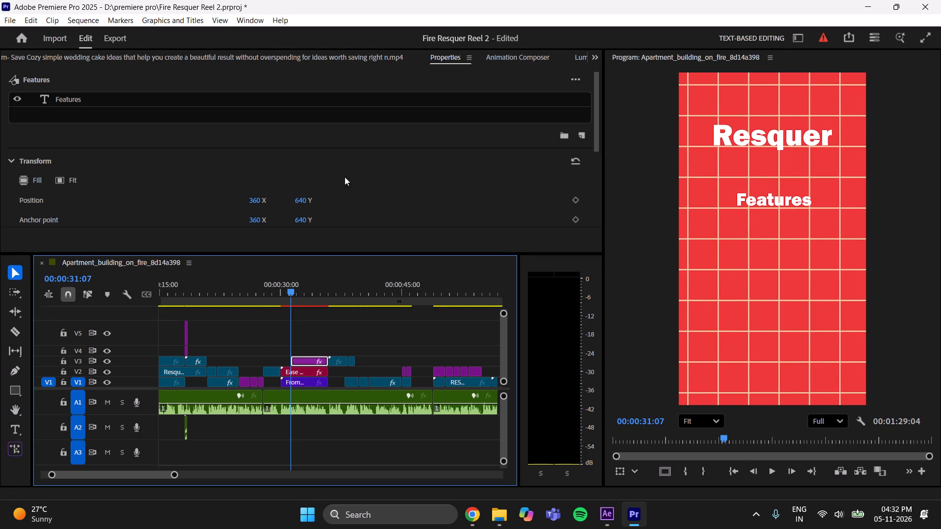
click(765, 202)
scroll(289, 140, down, 8)
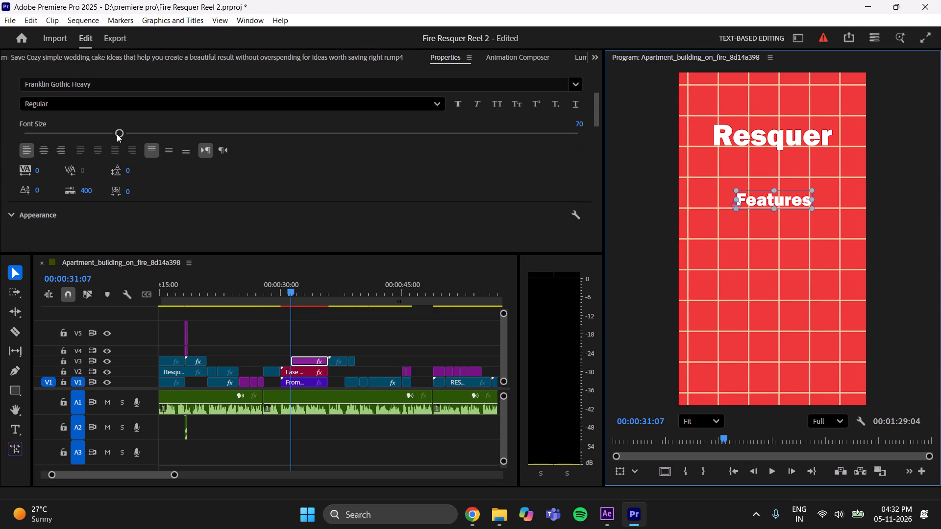
drag(118, 132, 128, 129)
scroll(281, 162, down, 10)
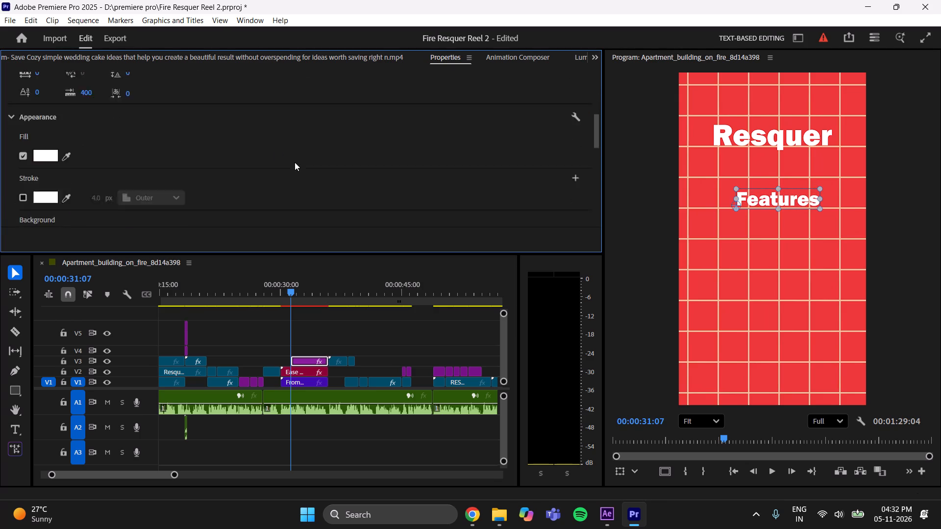
scroll(295, 162, down, 11)
triple_click(271, 186)
triple_click(271, 186)
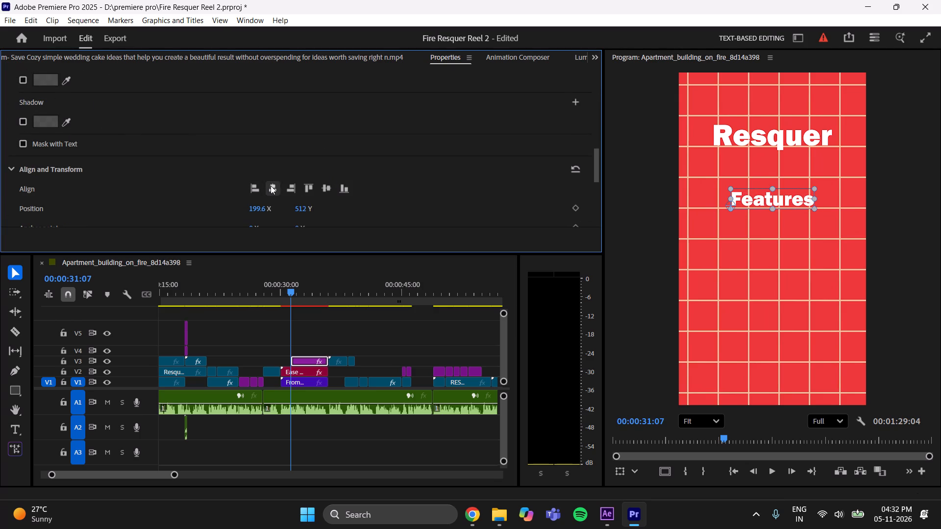
Nudge the Features title slightly lower beneath Resquer and save the project.
drag(306, 210, 312, 210)
click(376, 352)
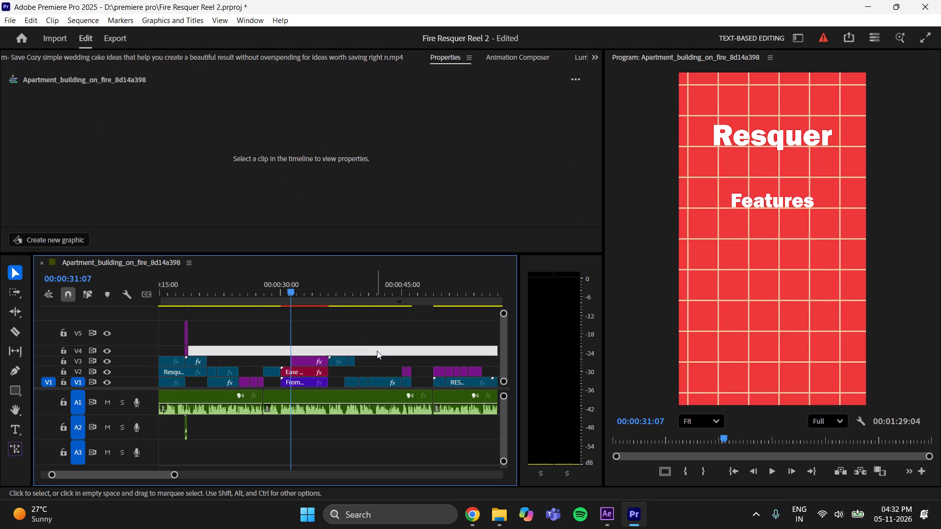
click(386, 339)
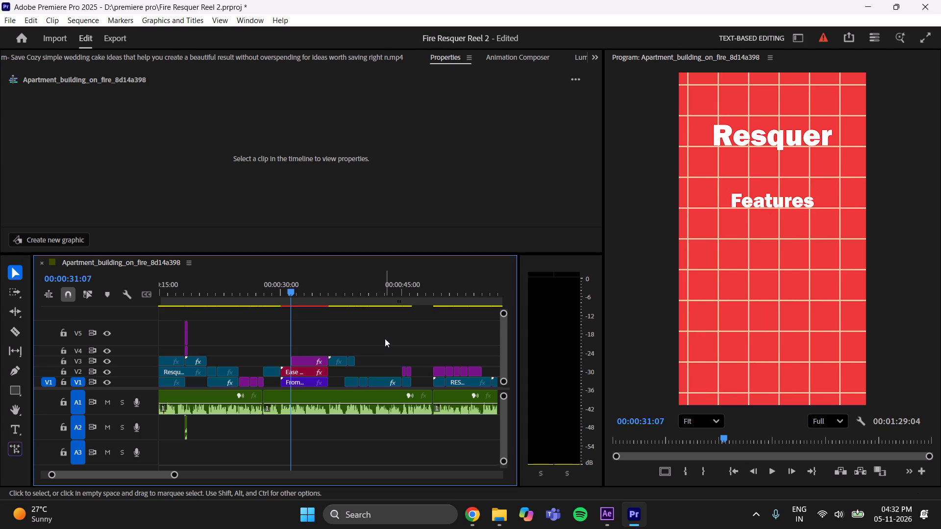
key(ctrl+s)
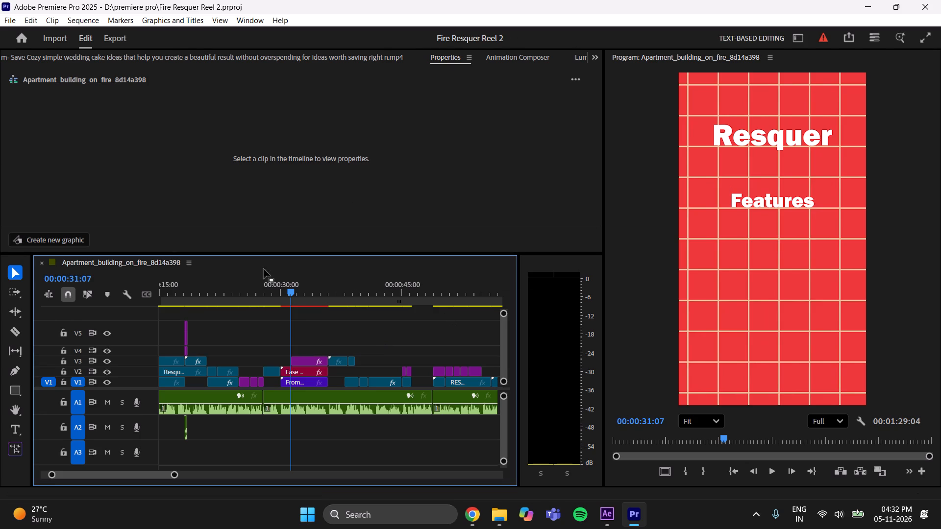
Play back the sequence from 00:00:29:02 to check the Resquer and Features titles over the red grid.
drag(289, 289, 272, 334)
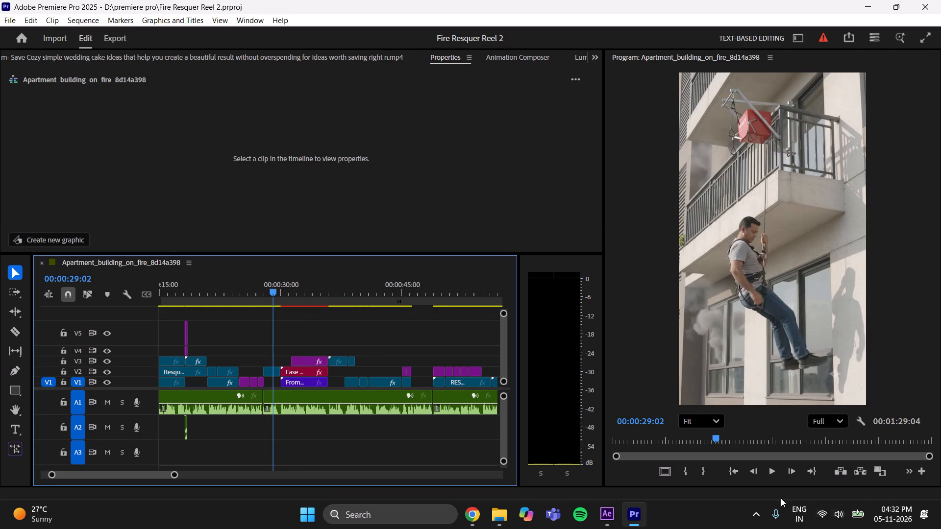
click(775, 472)
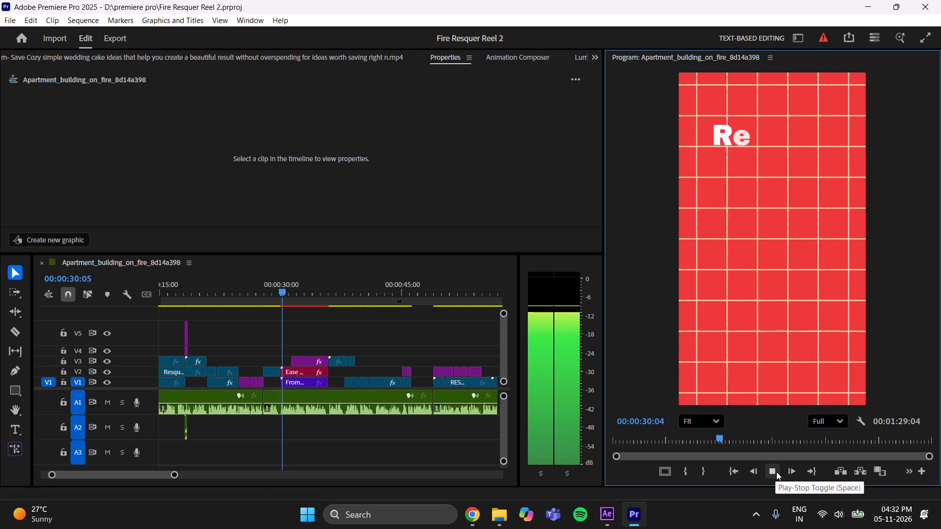
click(776, 472)
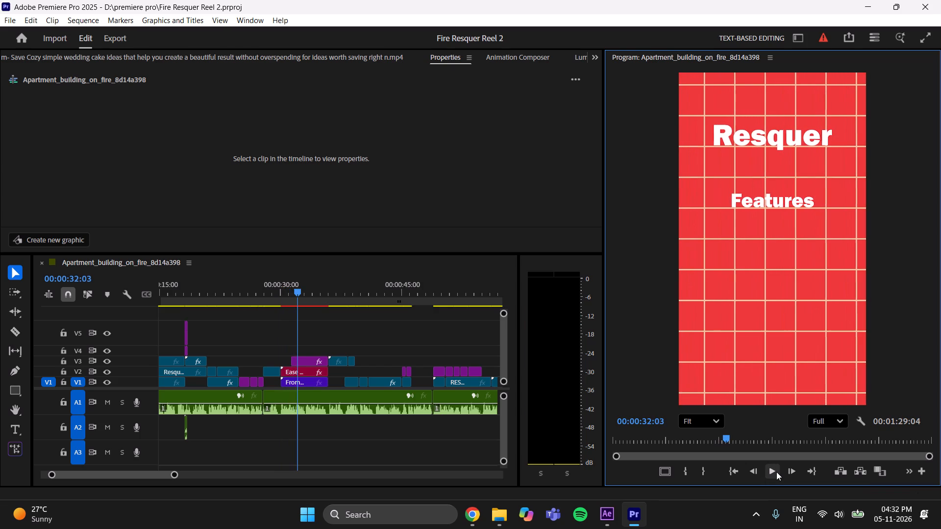
click(776, 472)
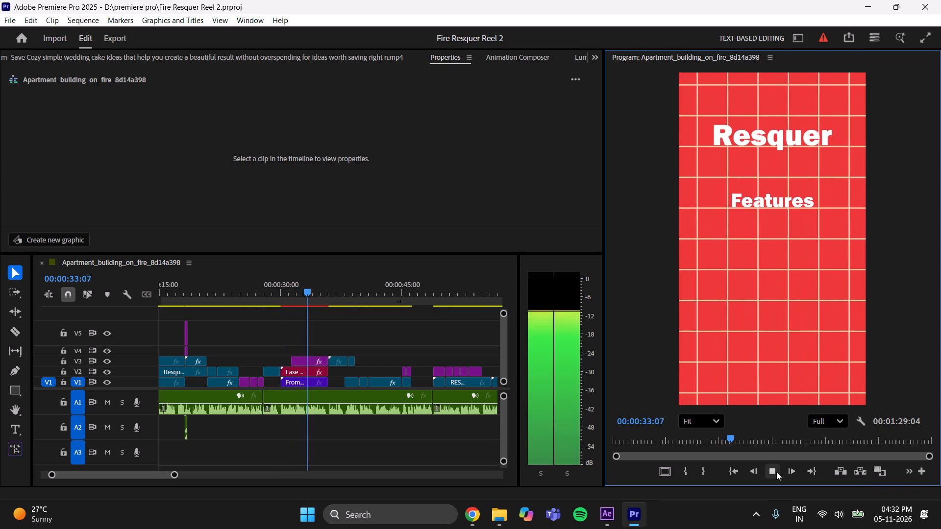
double_click(776, 472)
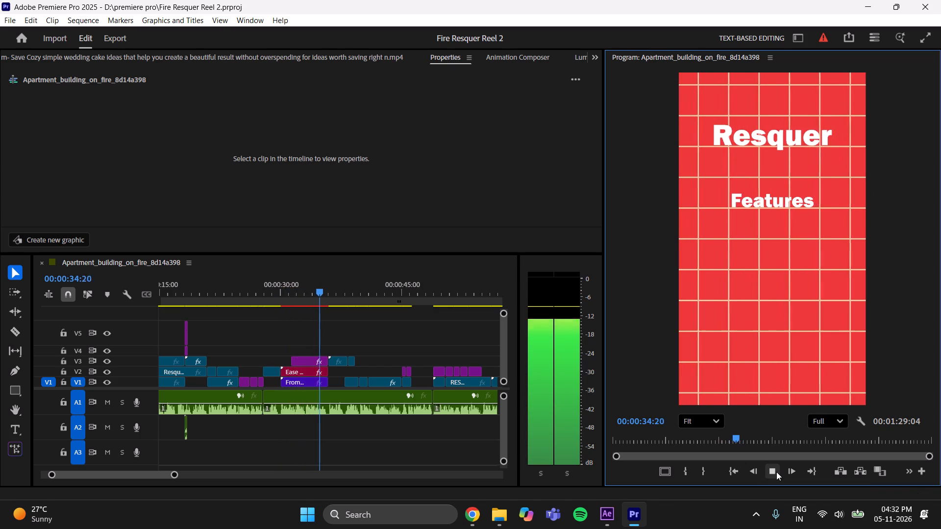
click(776, 472)
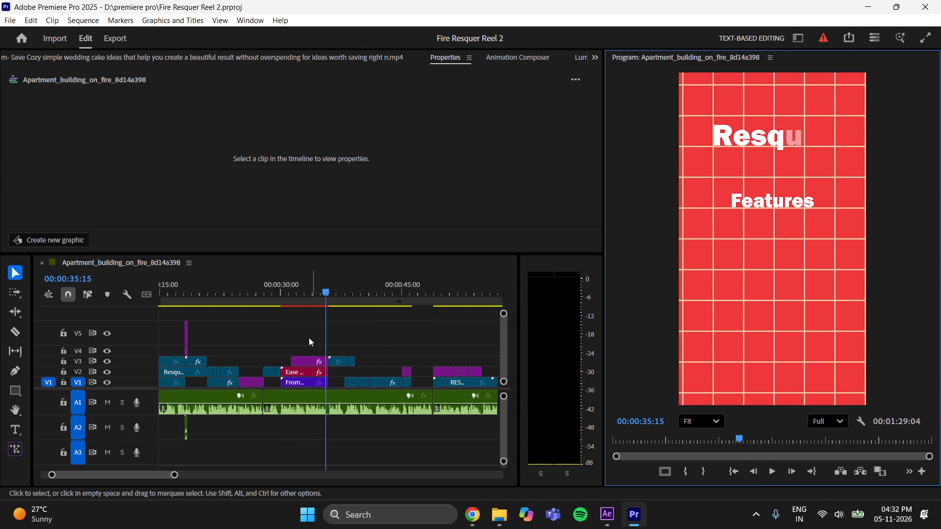
Turn off Animation Out for the Resquer title's Ease Fade Separately clip over the red grid.
click(297, 372)
scroll(101, 163, down, 14)
scroll(97, 145, down, 7)
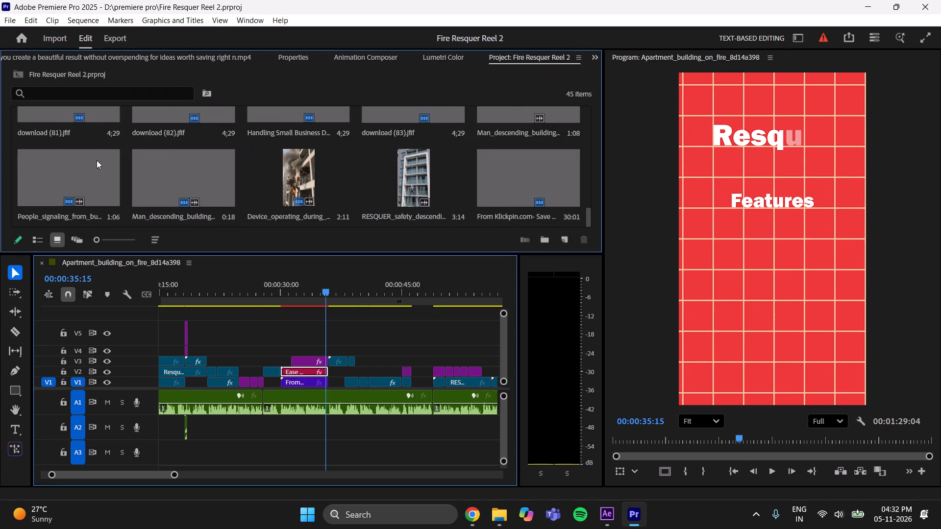
click(303, 59)
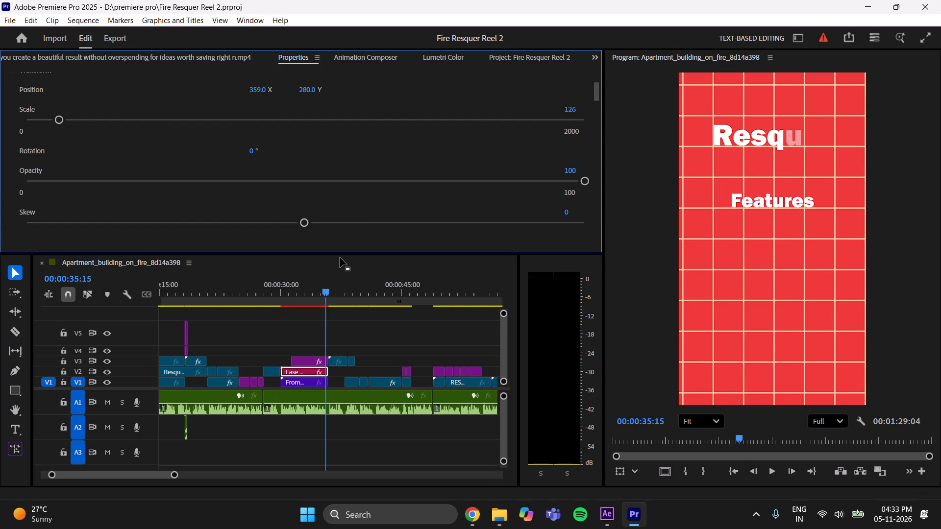
drag(328, 292, 287, 341)
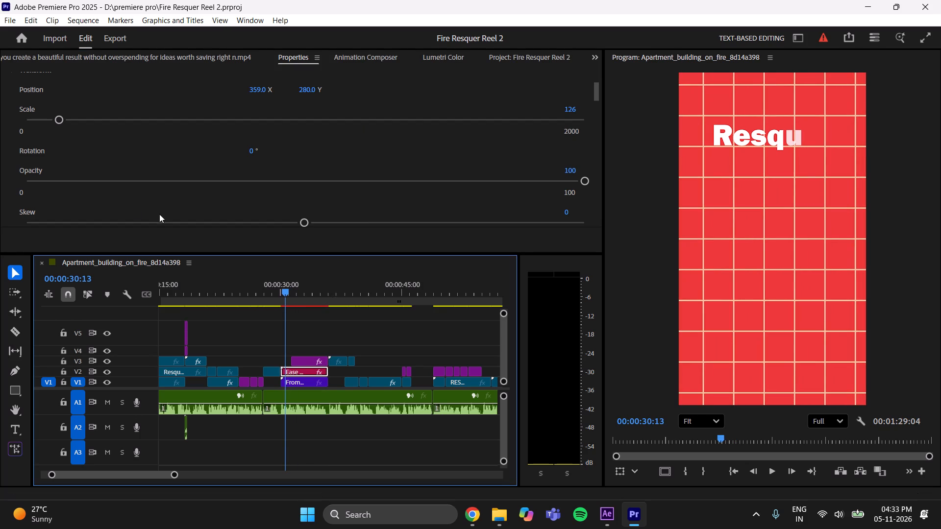
scroll(124, 204, down, 20)
scroll(124, 204, down, 20)
scroll(124, 204, down, 3)
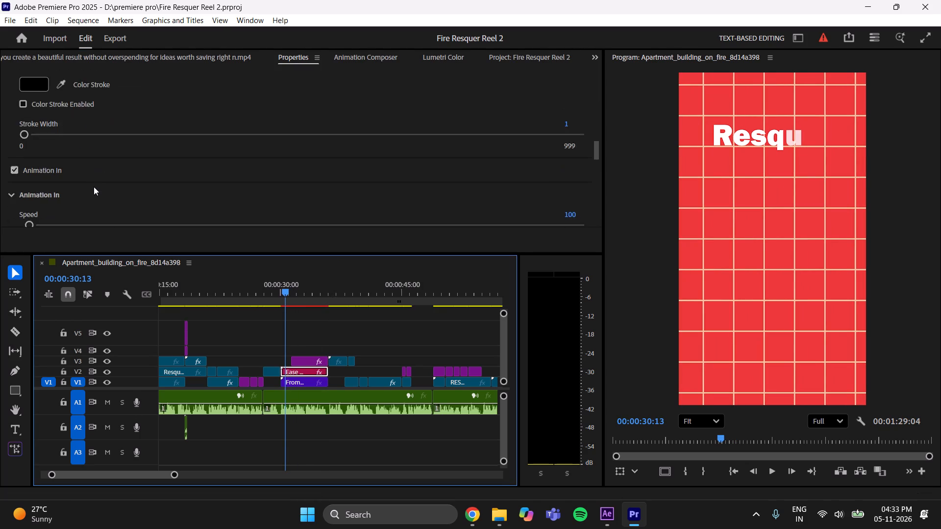
scroll(92, 186, down, 10)
click(12, 162)
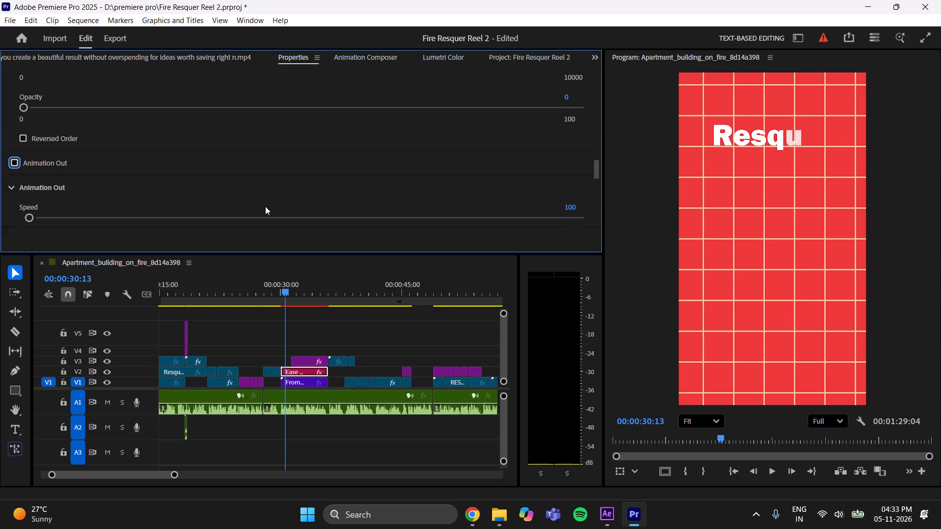
Play back the sequence from 00:00:29:15 to check the Resquer title's animation and the Features title below it.
drag(286, 283, 279, 304)
click(324, 330)
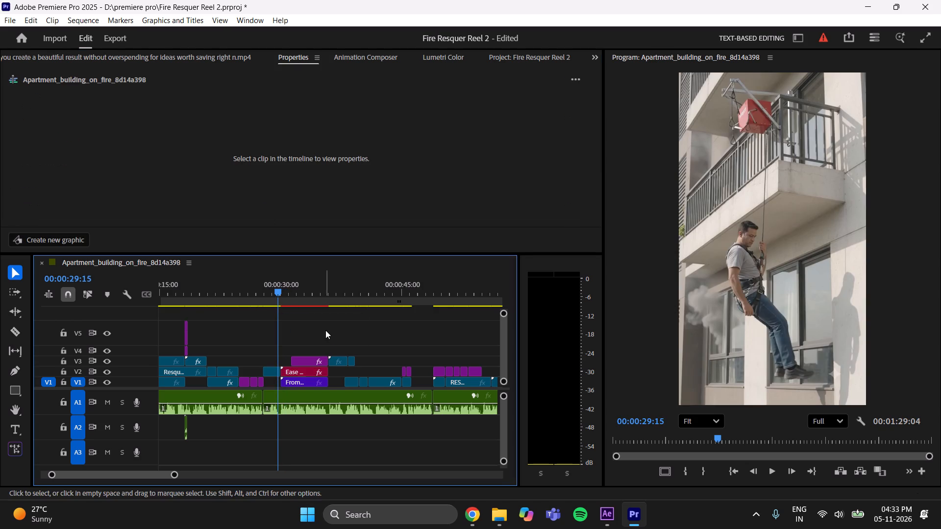
click(772, 469)
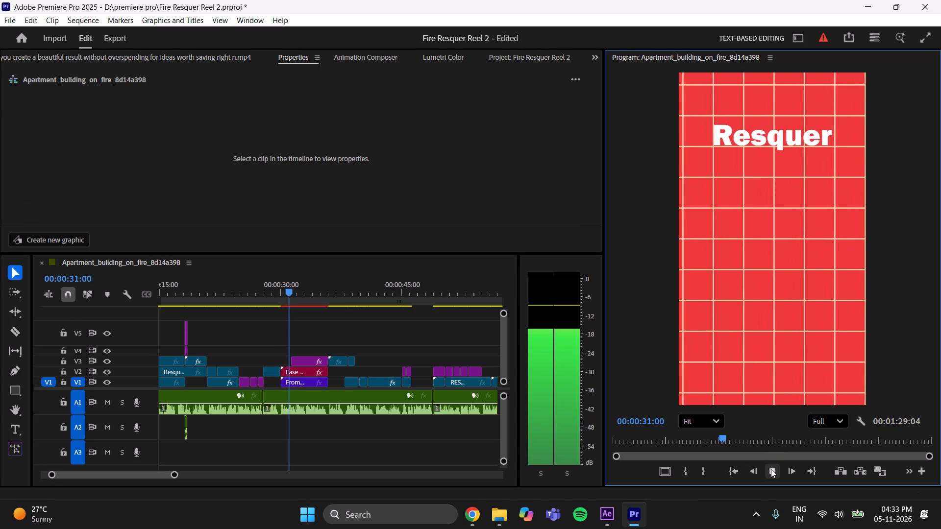
click(771, 469)
click(771, 469)
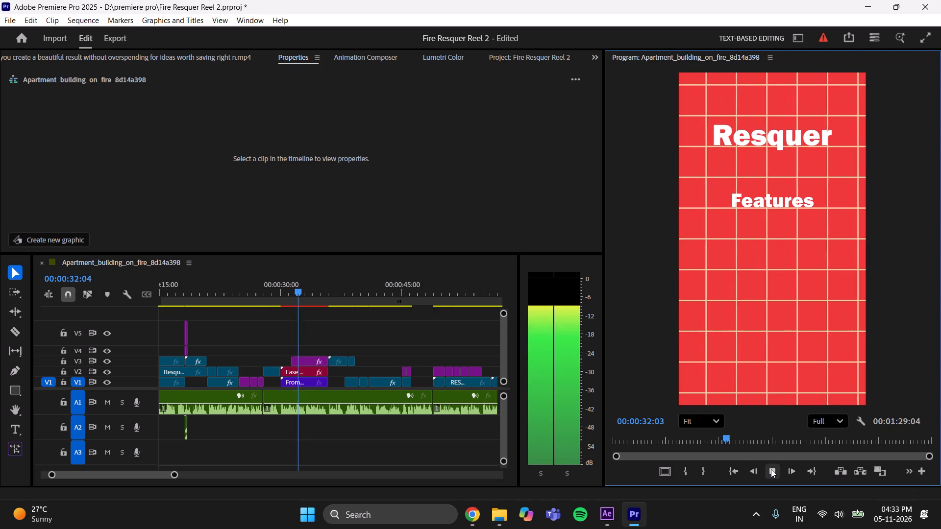
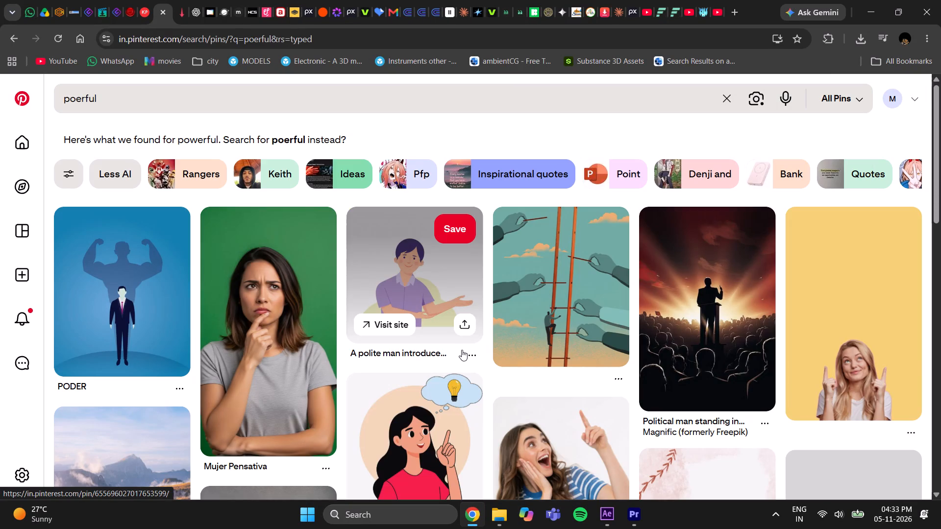
Look through the Pinterest results for "poerful" for imagery that could suit the advertisement.
scroll(558, 364, down, 8)
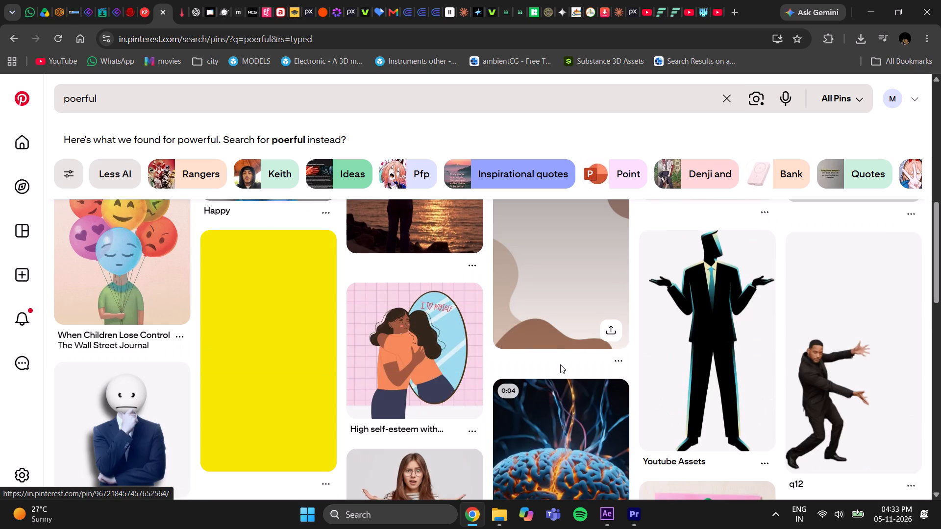
scroll(560, 364, down, 7)
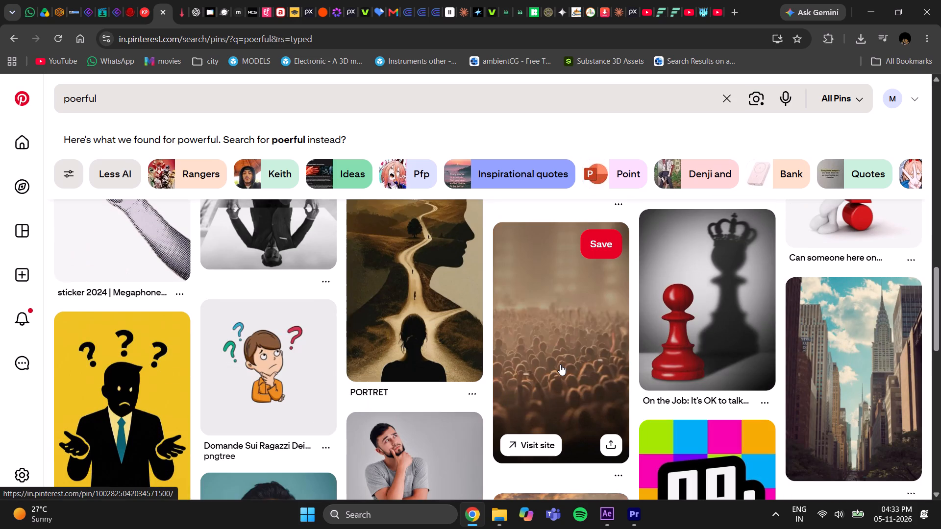
scroll(560, 364, down, 7)
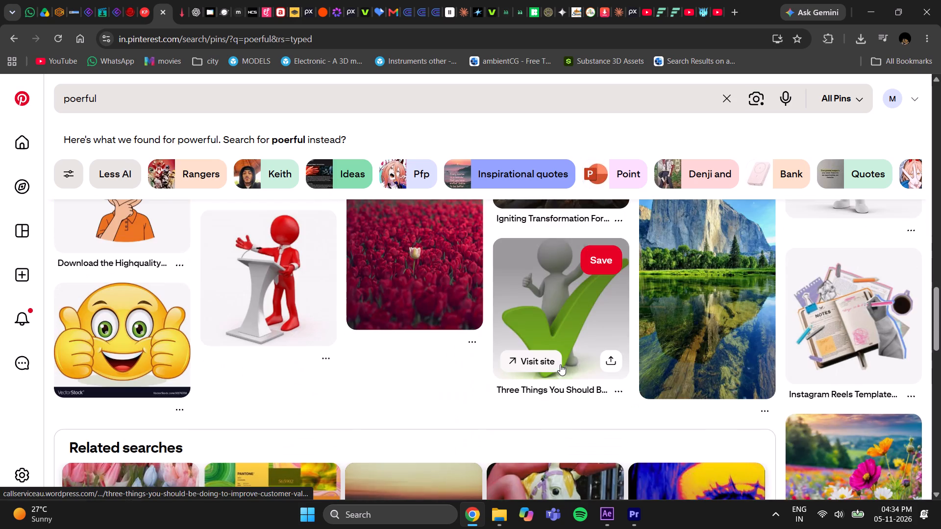
scroll(560, 364, down, 12)
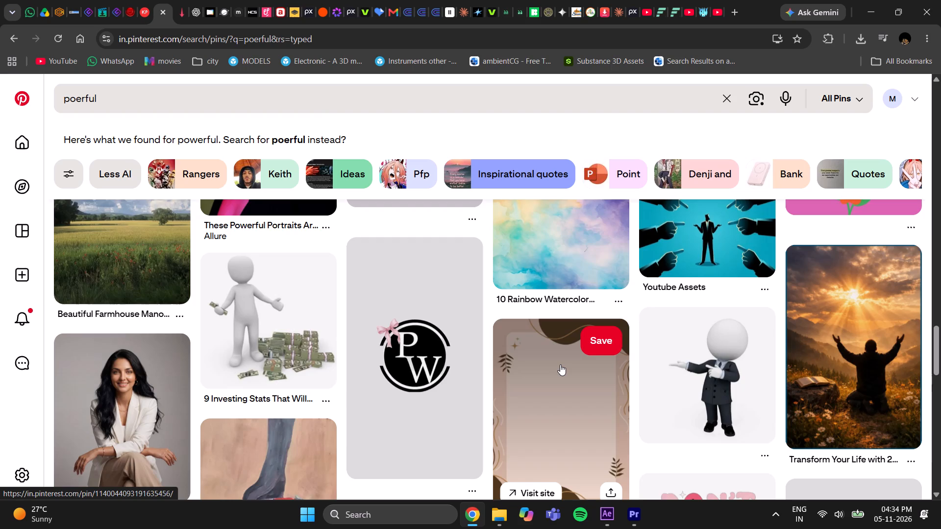
scroll(558, 365, down, 5)
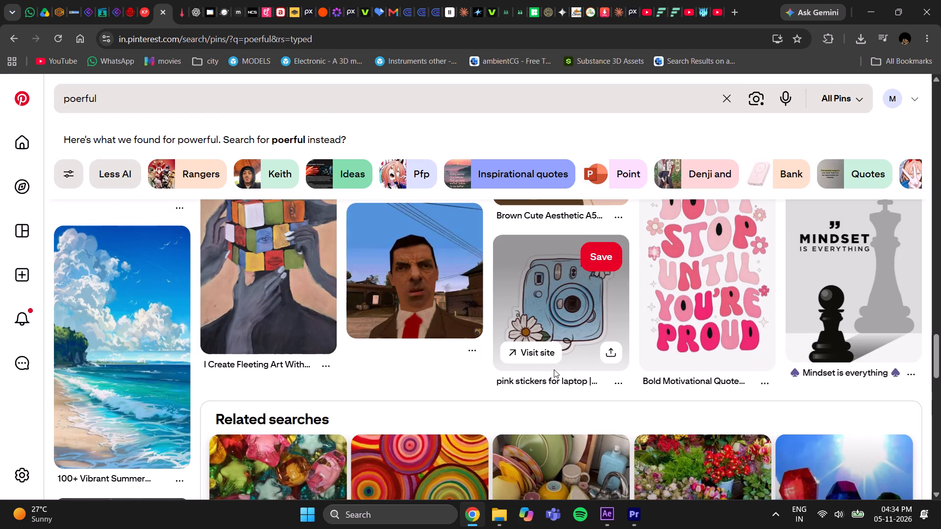
scroll(554, 369, down, 7)
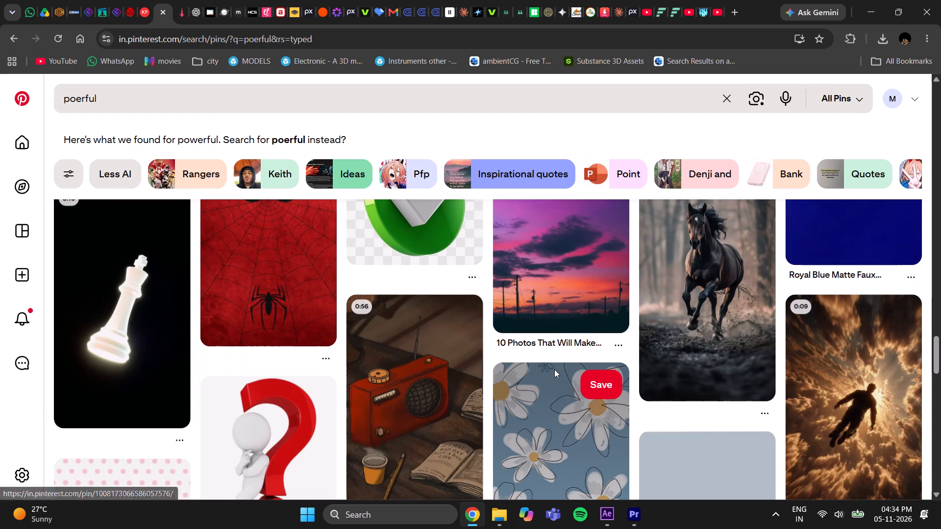
scroll(555, 369, down, 3)
scroll(555, 369, up, 3)
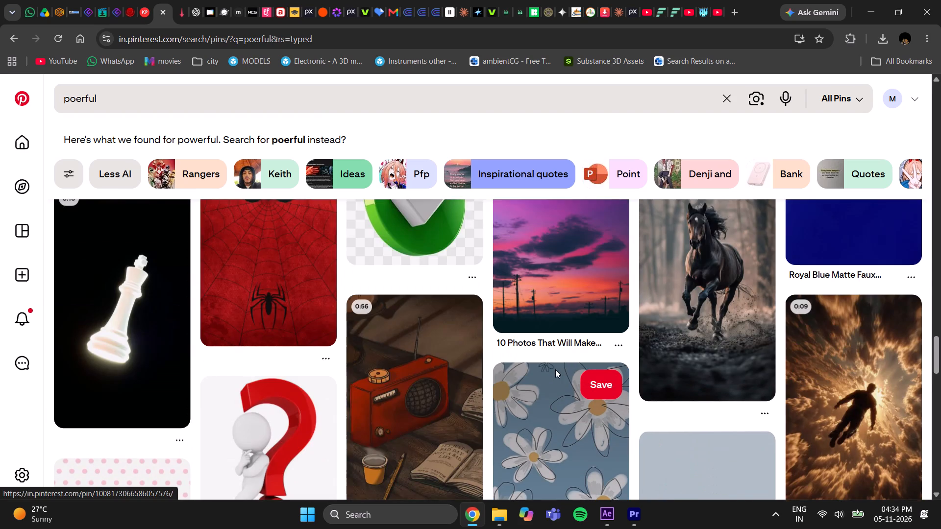
scroll(555, 369, down, 6)
Correct the Pinterest search term to "powerfull" and run the search.
click(162, 96)
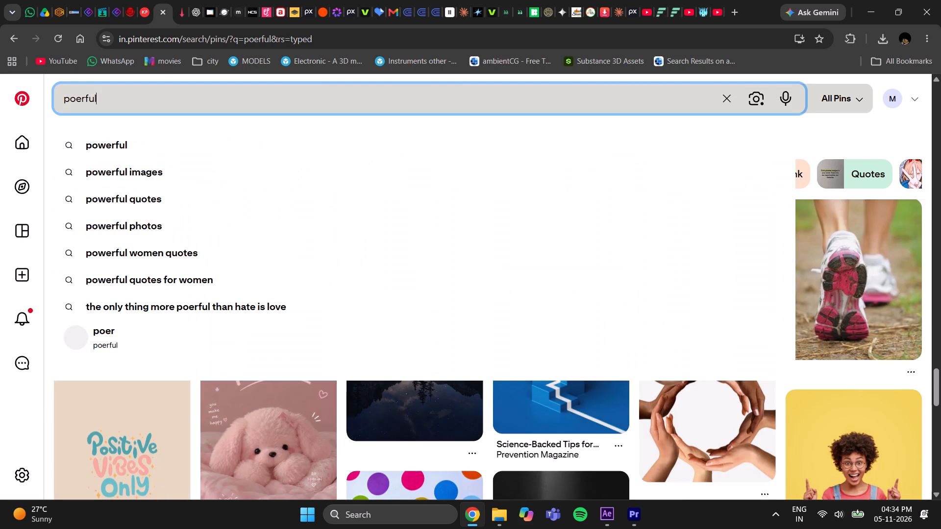
key(l)
key(Return)
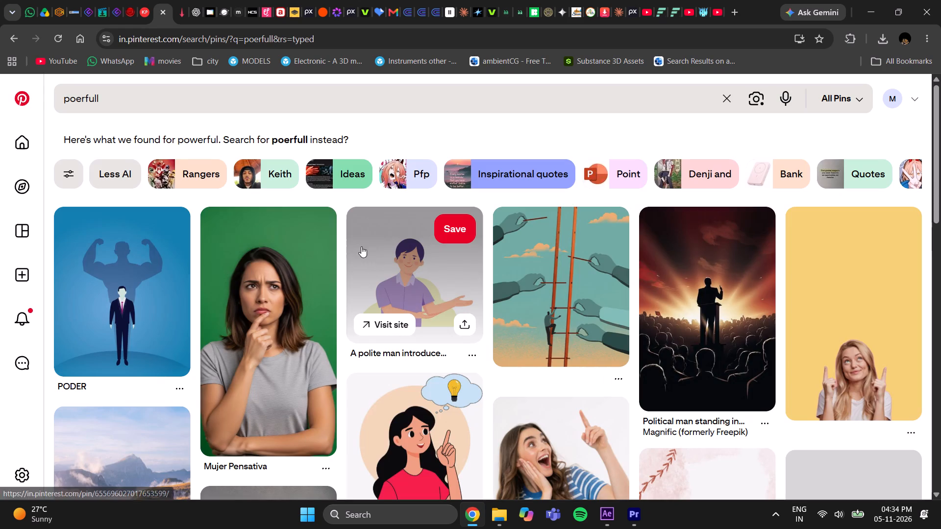
scroll(510, 342, down, 4)
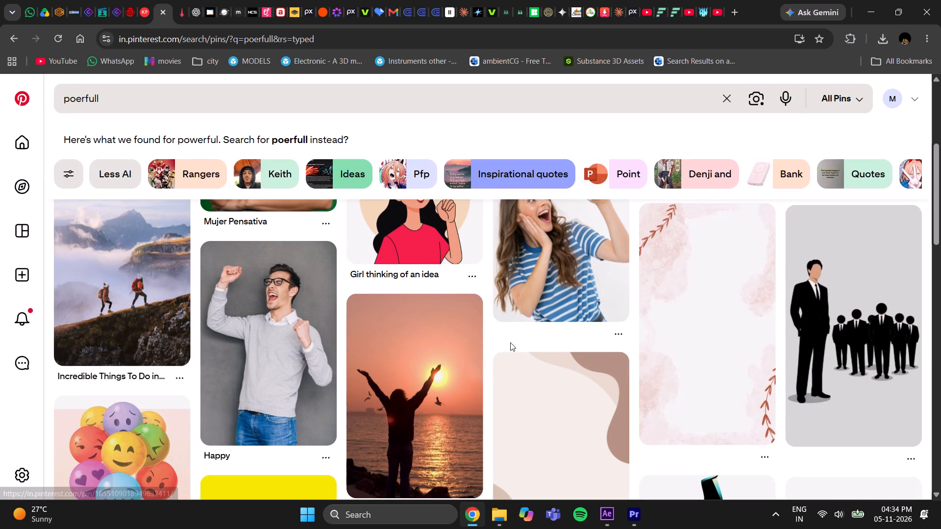
click(76, 99)
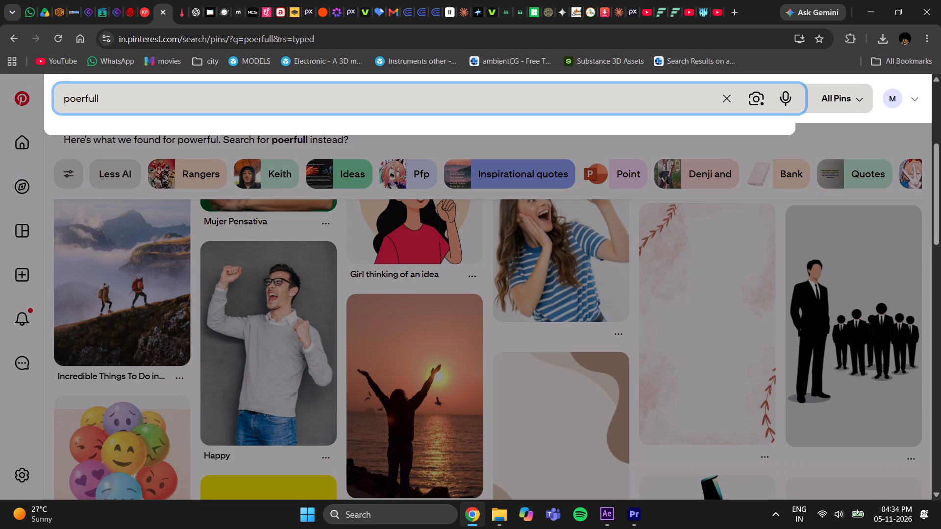
key(w)
key(Return)
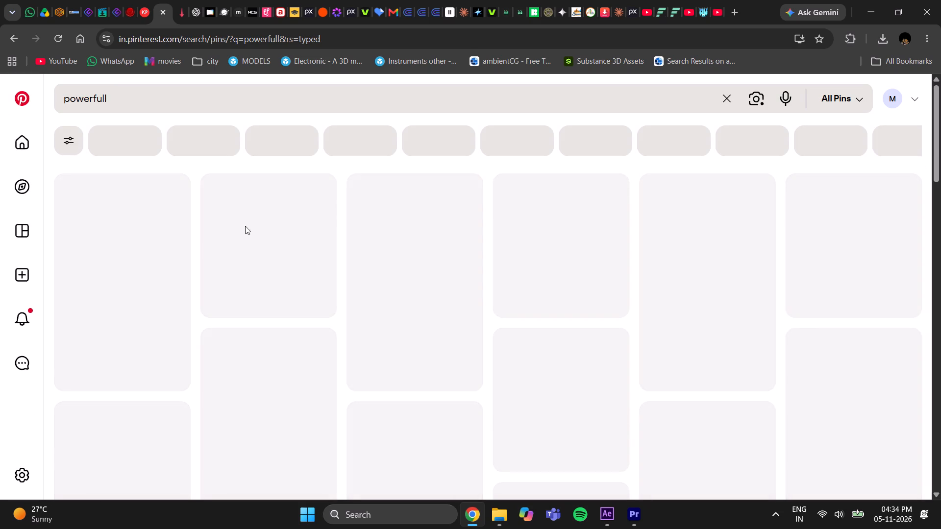
Look through the Pinterest pins for "powerfull" for imagery usable in the reel.
scroll(300, 313, down, 6)
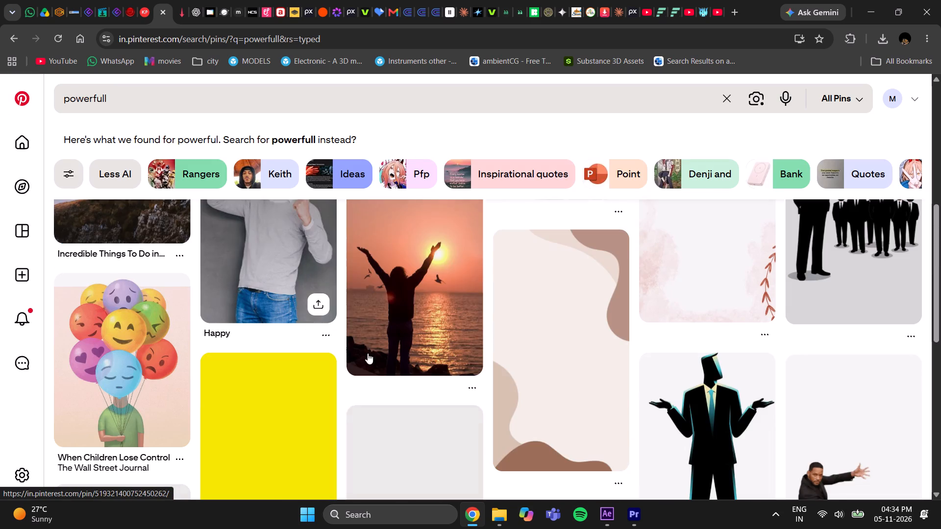
scroll(418, 367, down, 1)
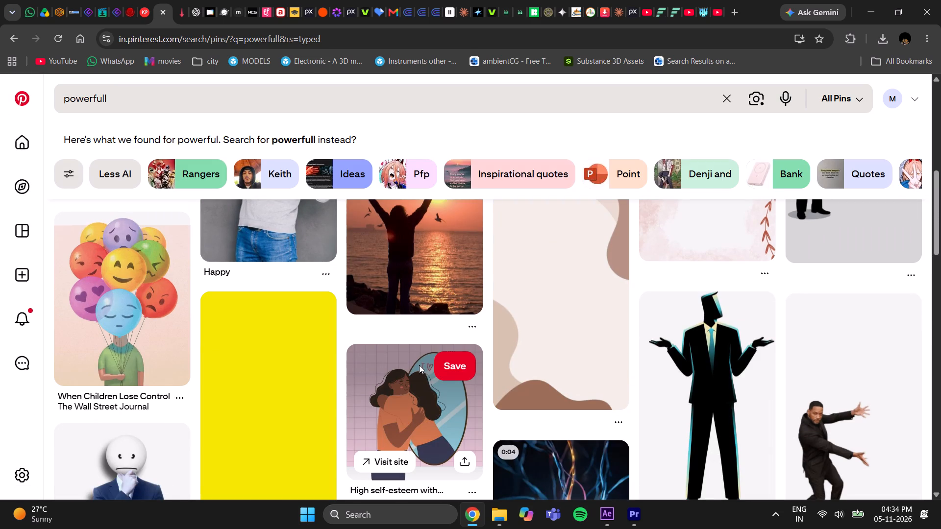
scroll(419, 365, down, 6)
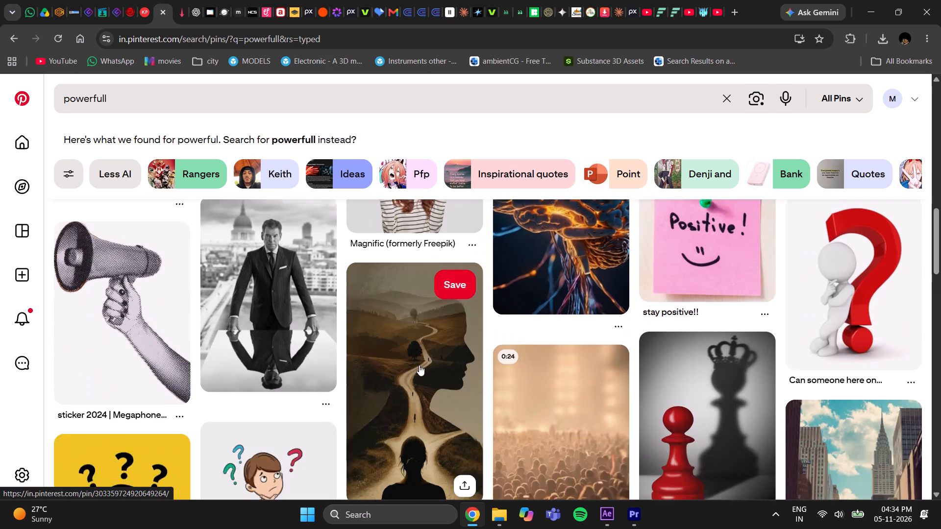
scroll(419, 365, down, 5)
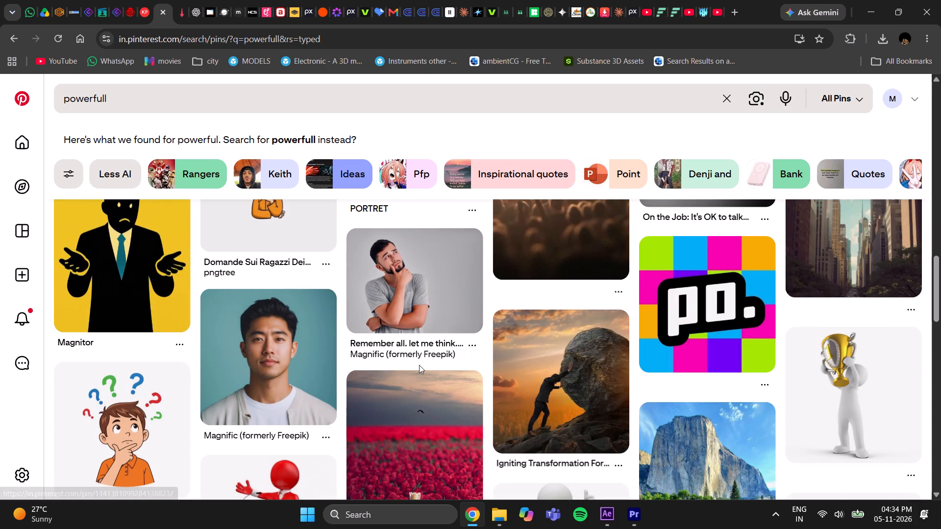
scroll(419, 365, down, 11)
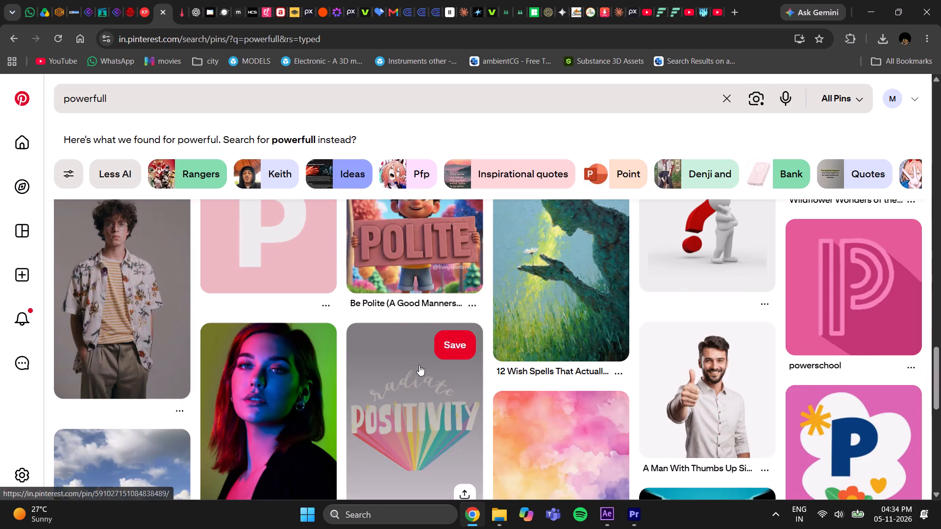
scroll(419, 365, down, 4)
scroll(419, 365, up, 8)
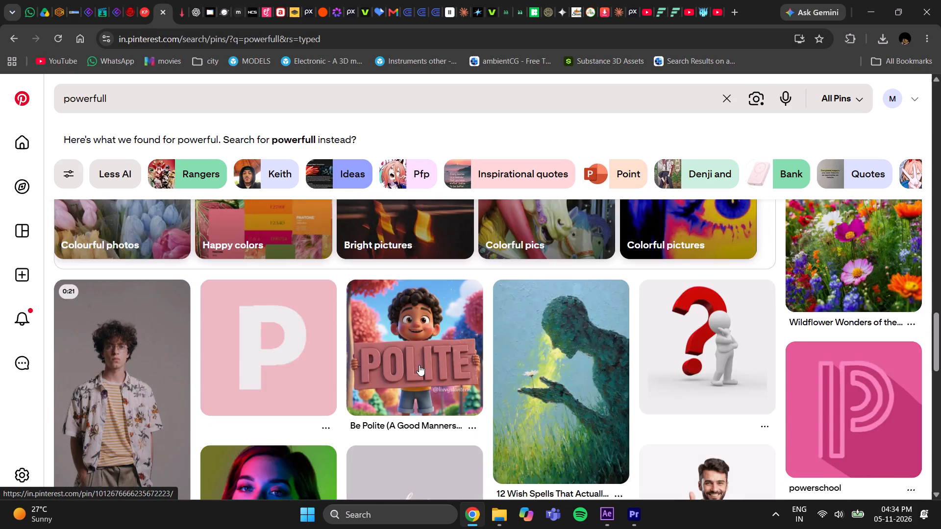
scroll(419, 365, up, 20)
scroll(419, 365, up, 15)
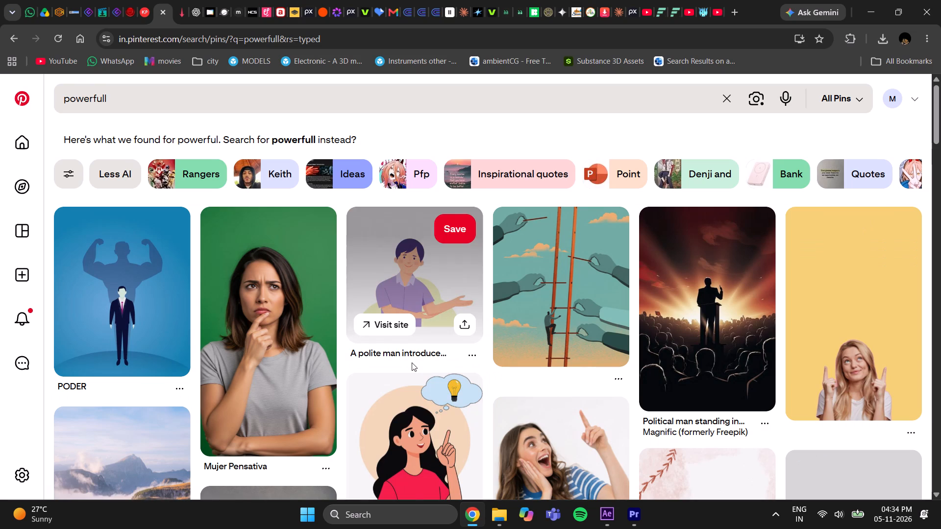
Switch to Premiere Pro and save the Fire Resquer Reel 2 project.
click(642, 516)
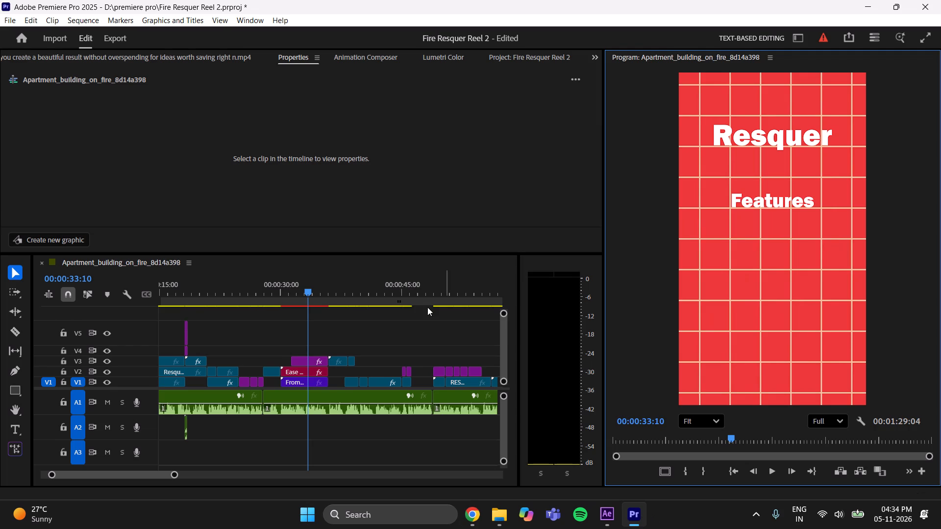
click(168, 50)
key(ctrl+s)
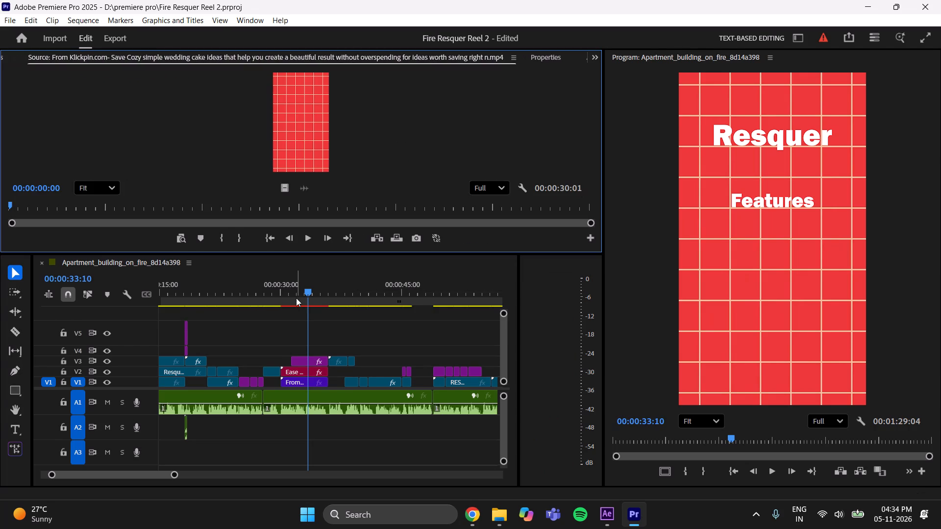
Play back the whole sequence from its start through the Resquer Features titles over the red grid.
drag(174, 477, 210, 464)
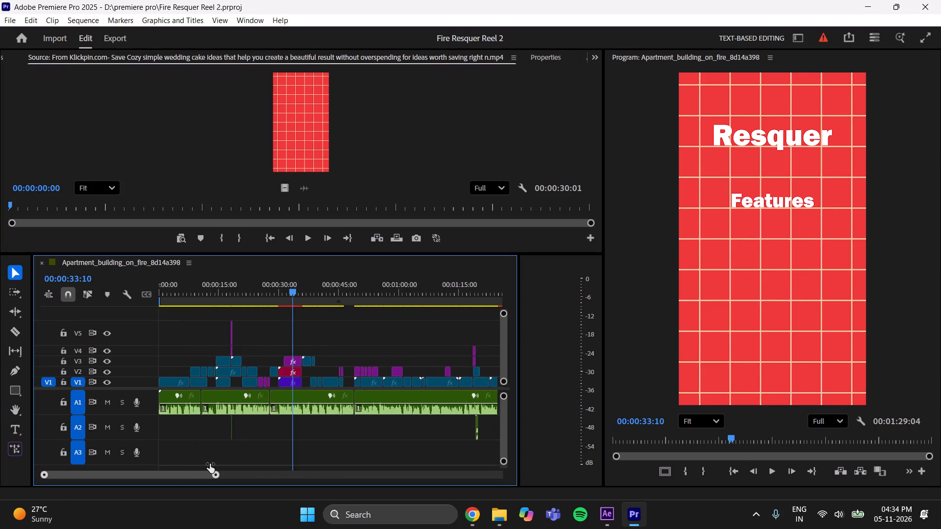
drag(210, 464, 223, 463)
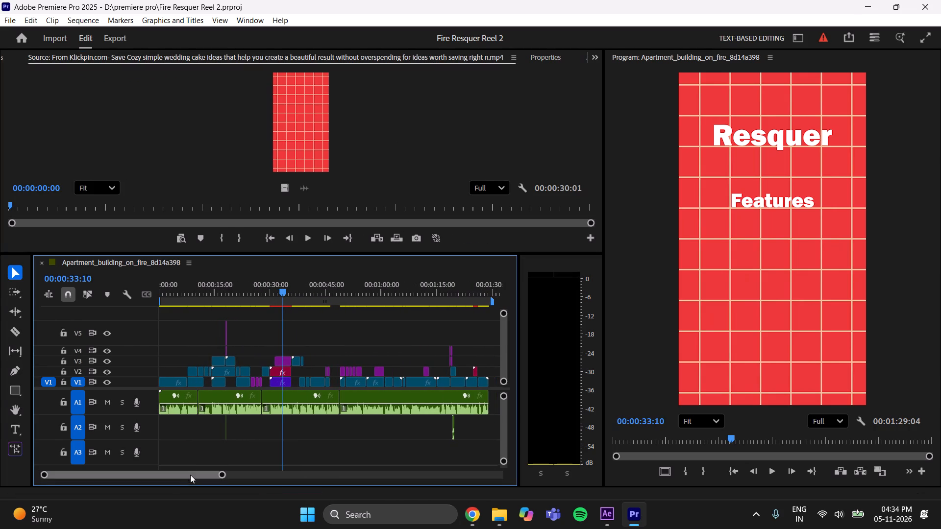
drag(188, 476, 167, 484)
drag(279, 288, 64, 341)
key(space)
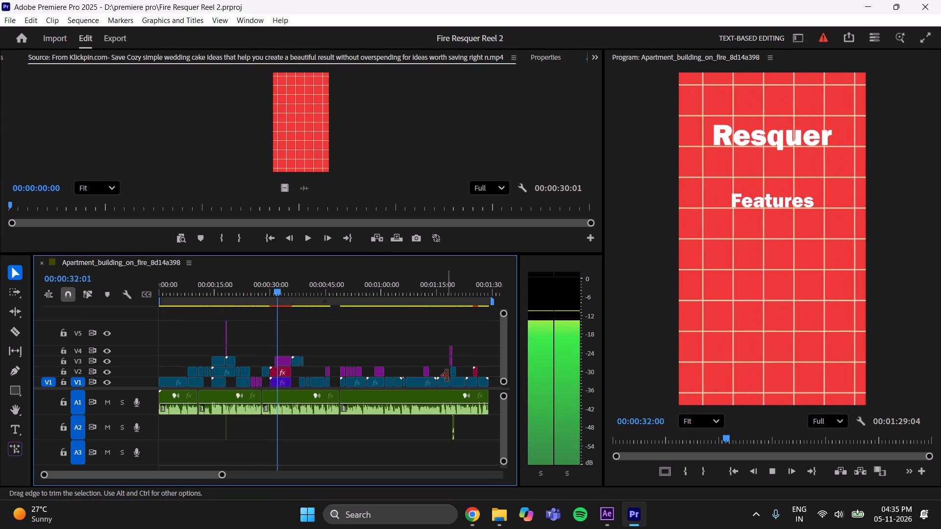
key(space)
key(space)
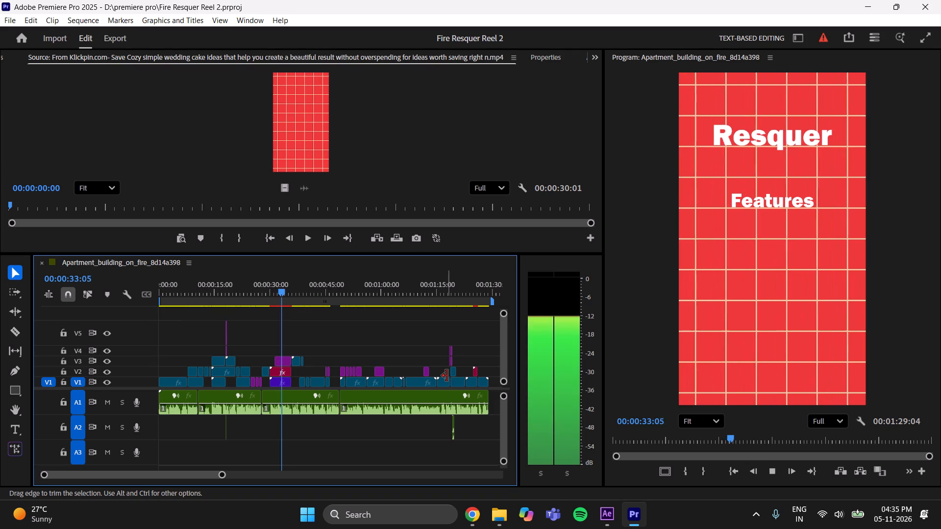
key(space)
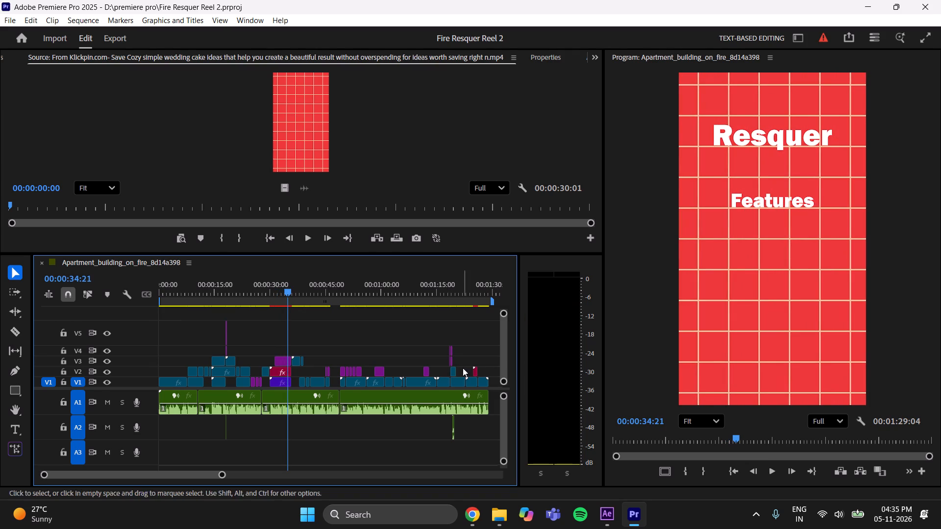
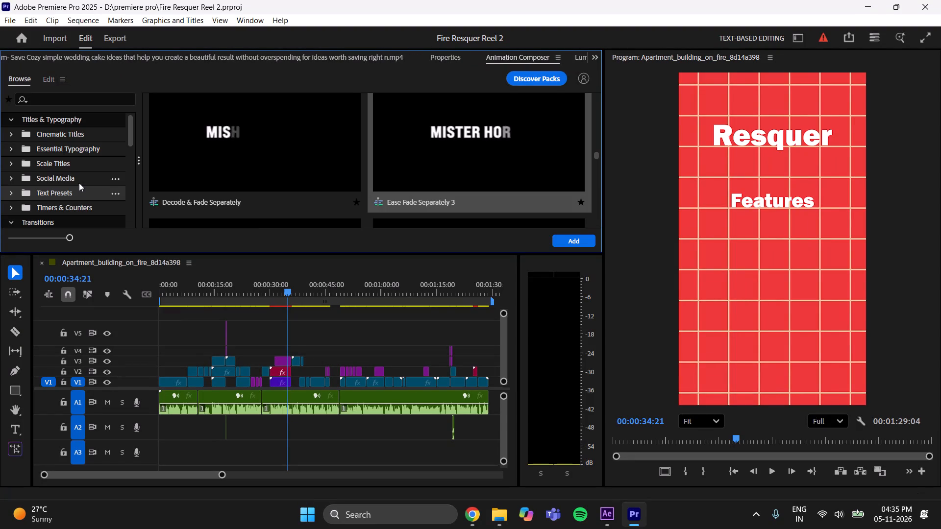
Add the Overshoot Position Y text preset from Animation Composer's Text Presets to the sequence.
click(79, 189)
scroll(448, 174, down, 4)
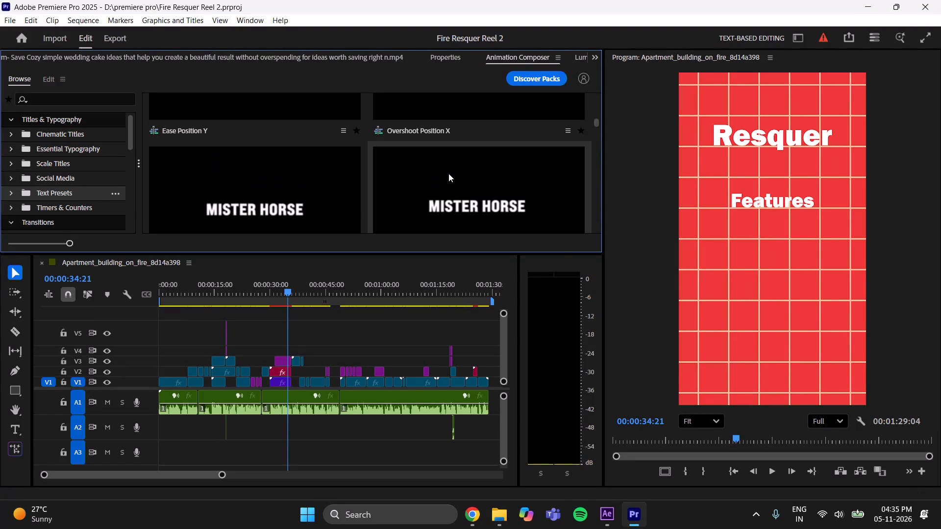
scroll(448, 172, down, 1)
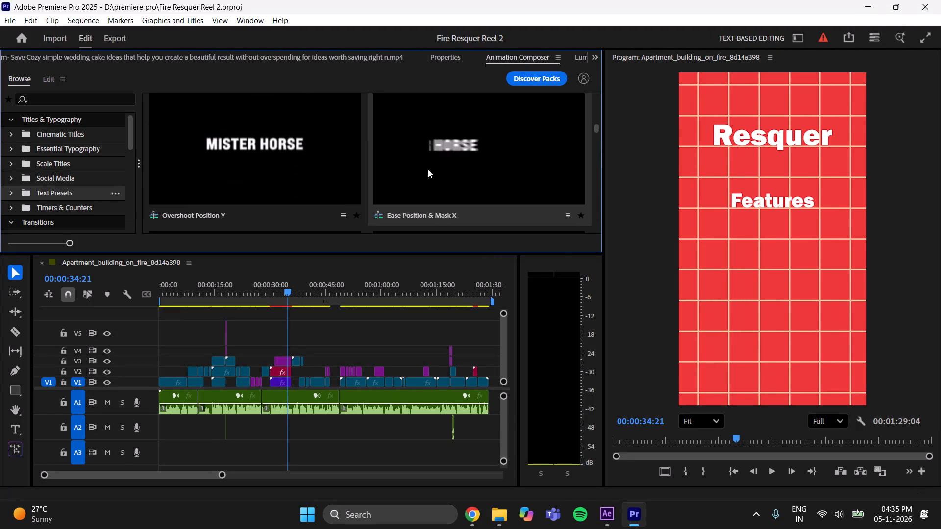
click(314, 154)
click(558, 240)
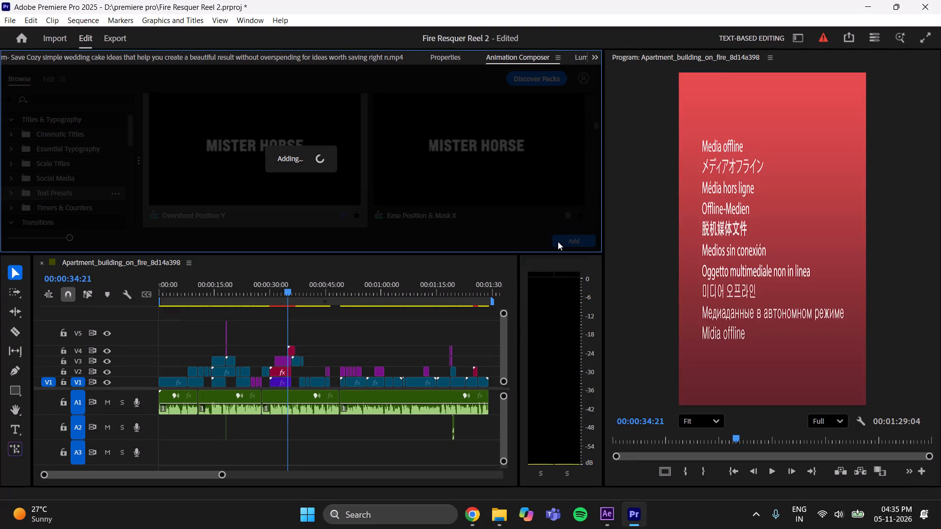
Play the Resquer Features section to find the cue and move the Overshoot Position Y clip on V4 to start at 00:00:33:02.
drag(286, 286, 276, 303)
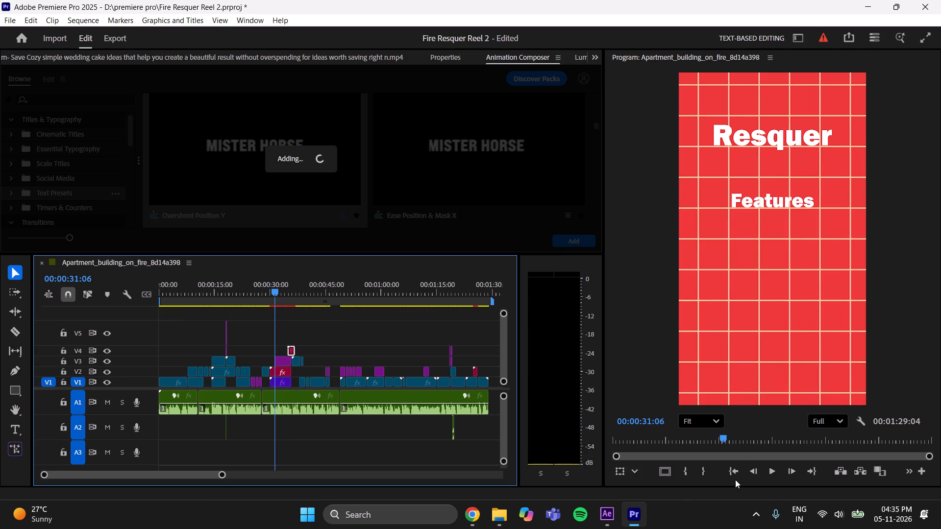
click(771, 470)
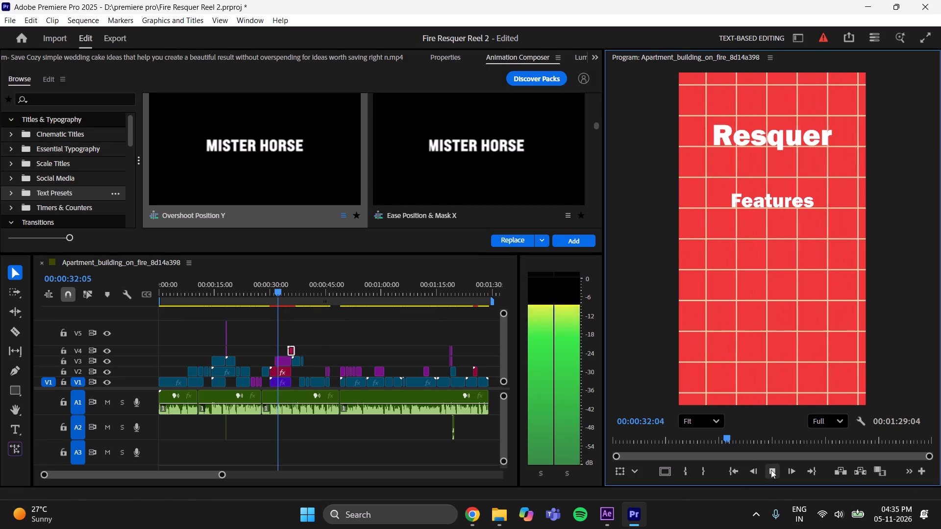
click(771, 470)
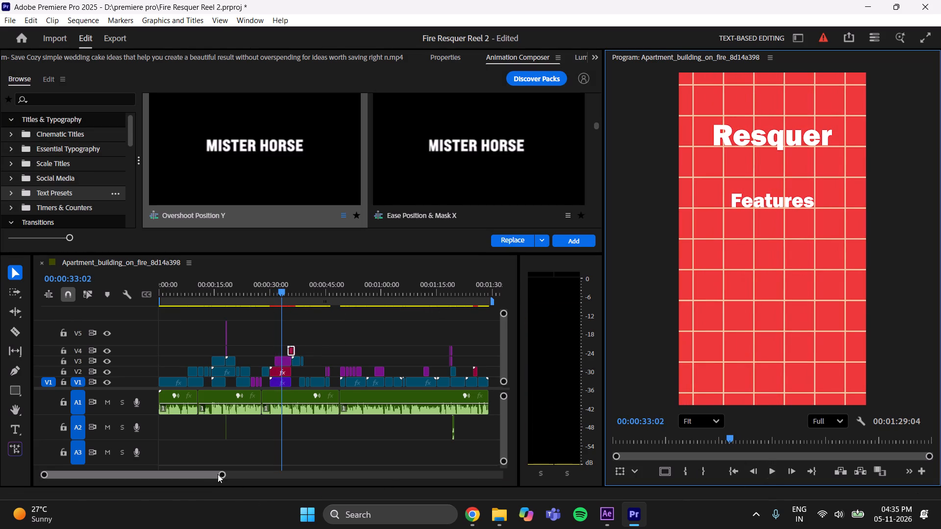
drag(221, 474, 178, 474)
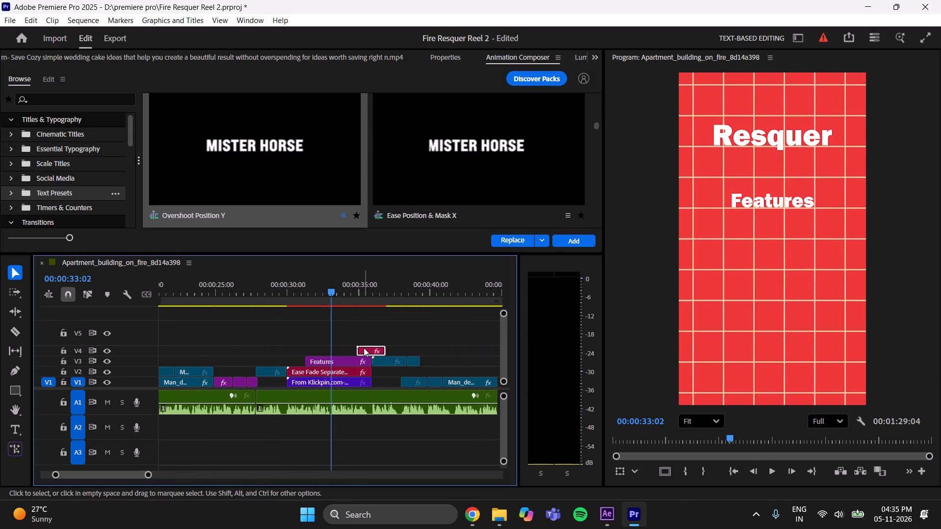
click(362, 353)
drag(367, 351, 341, 351)
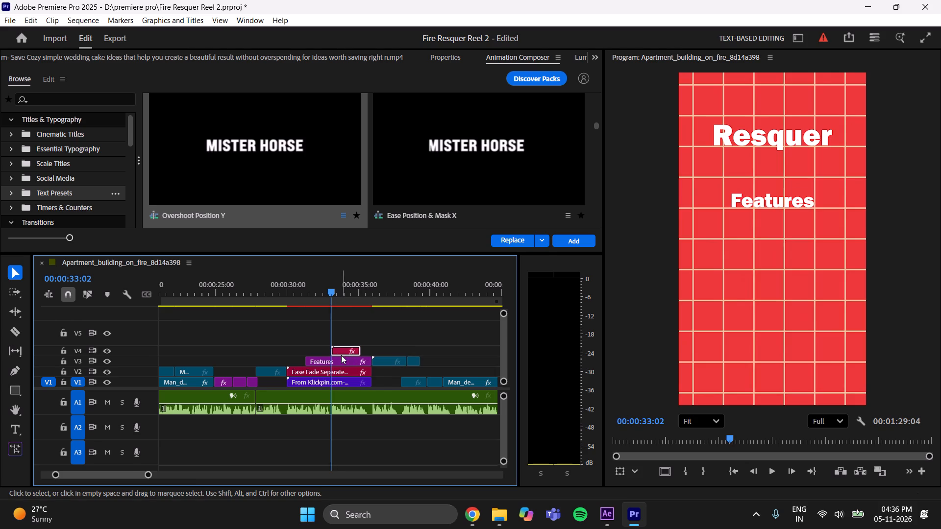
Lengthen the Overshoot Position Y clip to 00:00:02:21 so it ends together with the Features title.
click(50, 80)
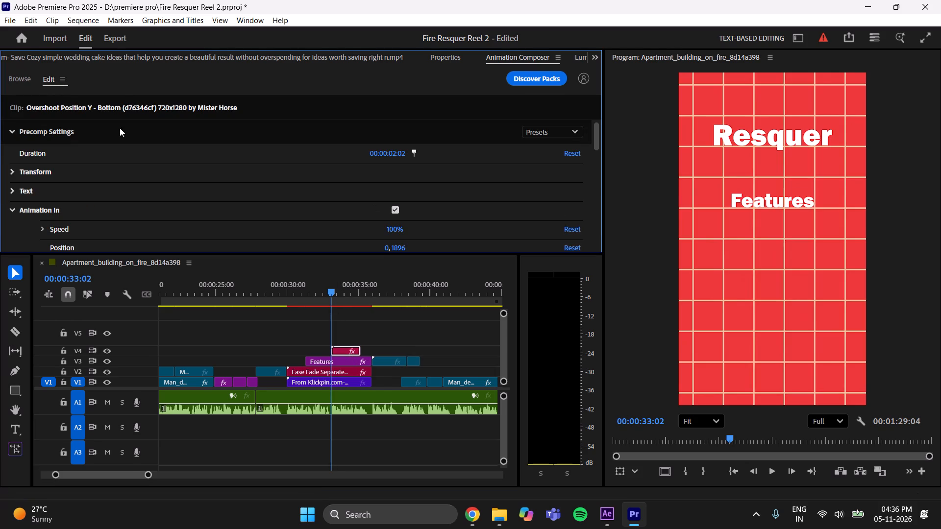
drag(398, 155, 410, 150)
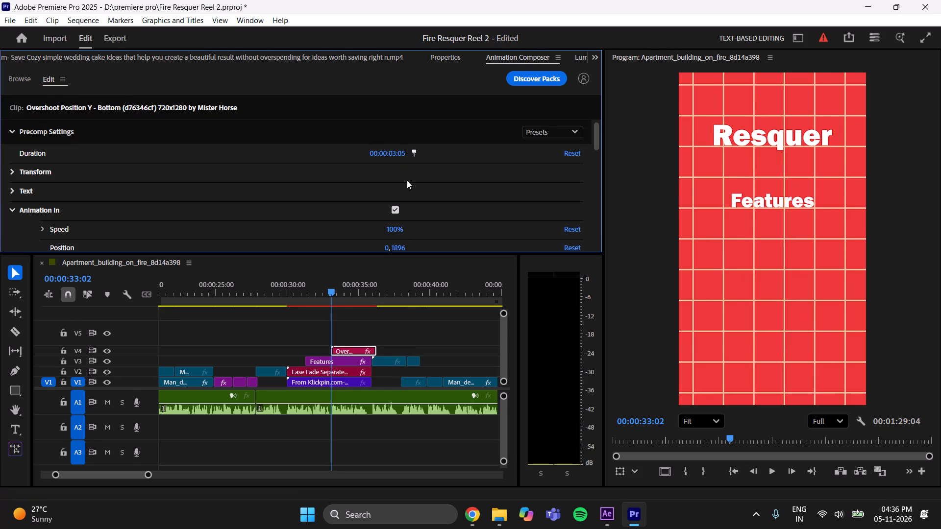
drag(380, 347, 374, 349)
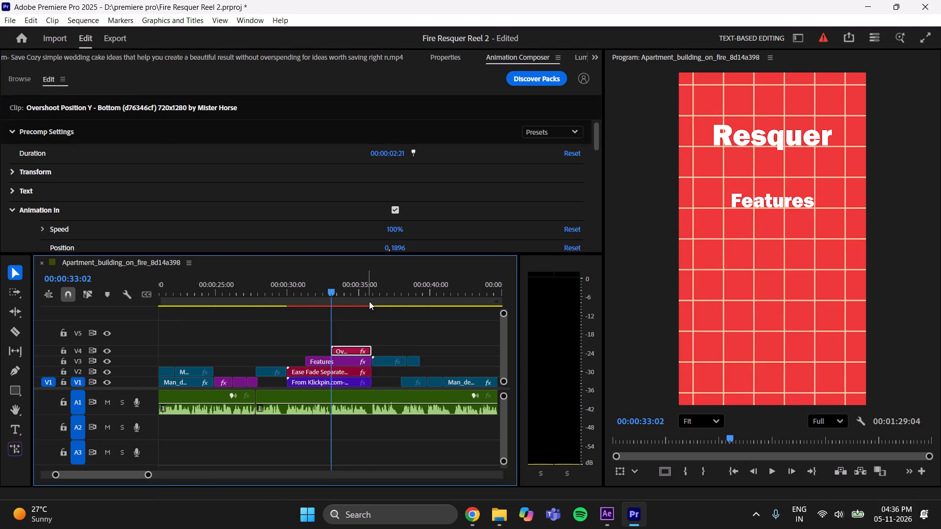
Open the text properties of the Overshoot Position Y title.
click(445, 54)
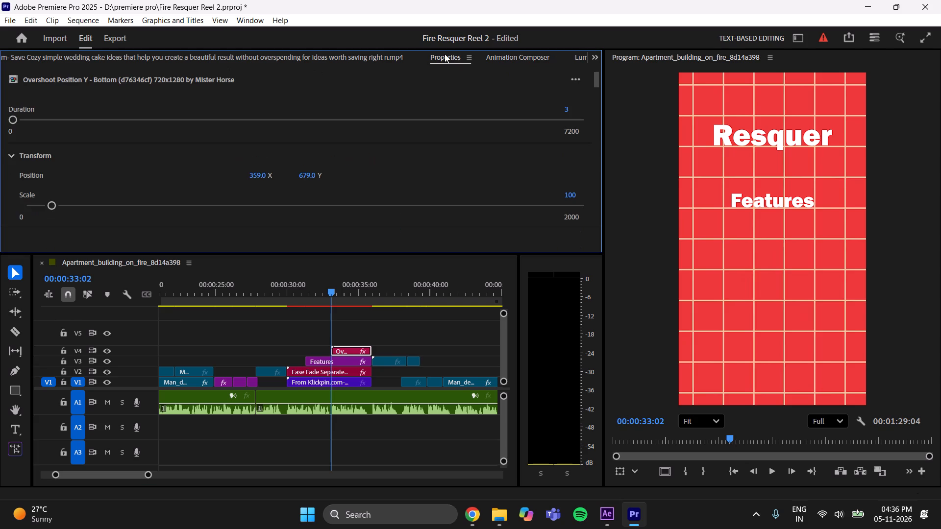
scroll(179, 162, down, 20)
scroll(179, 162, down, 1)
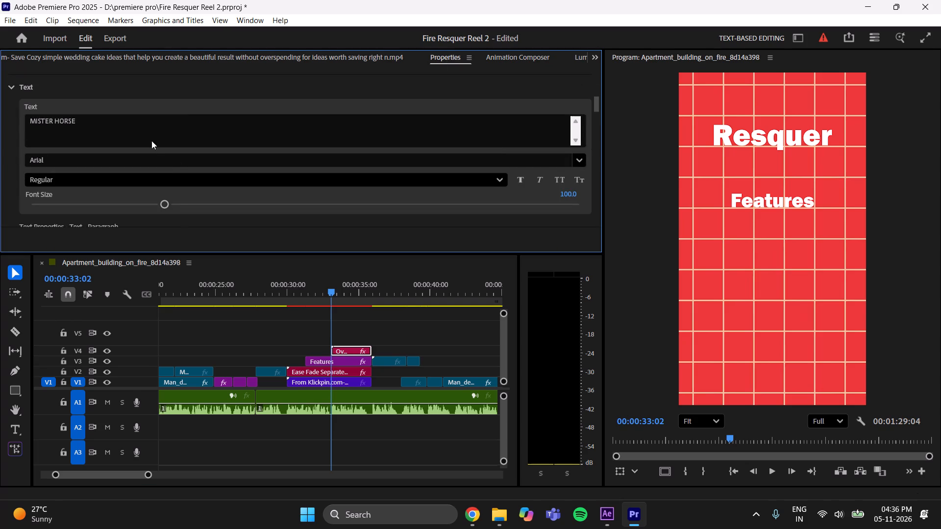
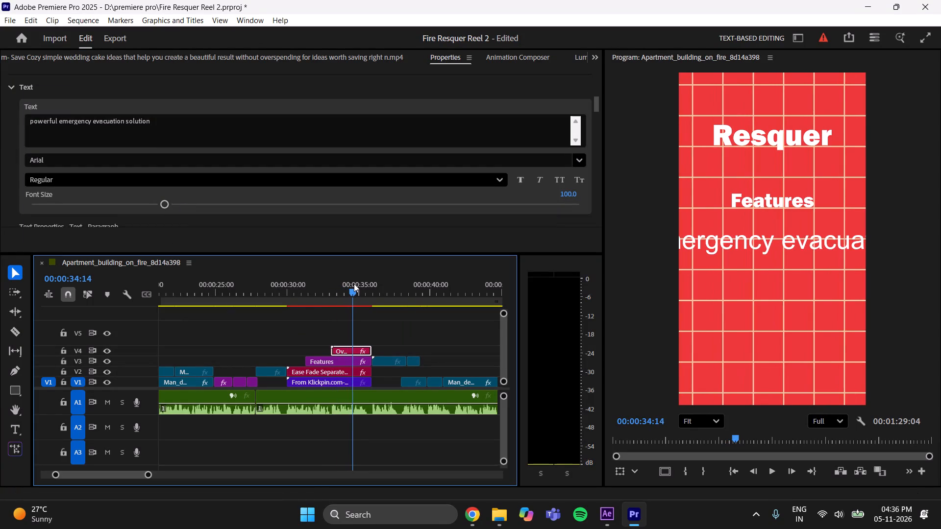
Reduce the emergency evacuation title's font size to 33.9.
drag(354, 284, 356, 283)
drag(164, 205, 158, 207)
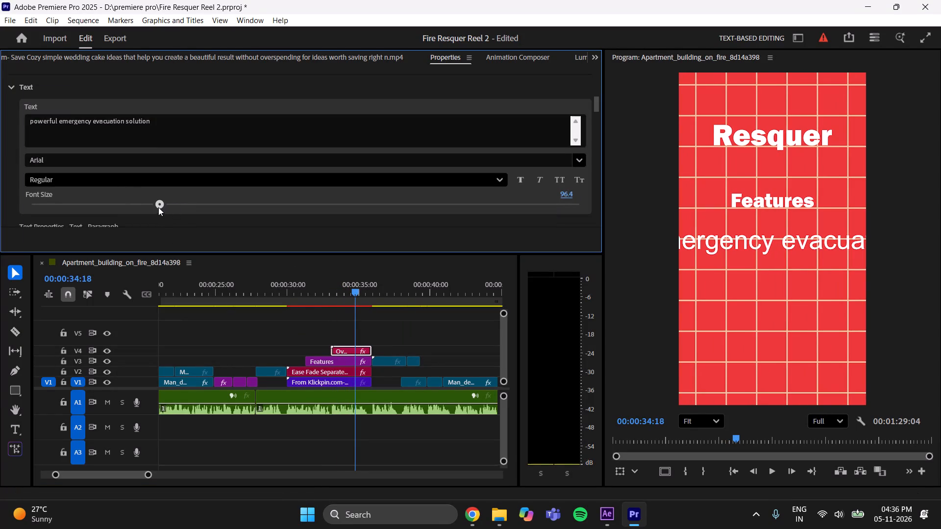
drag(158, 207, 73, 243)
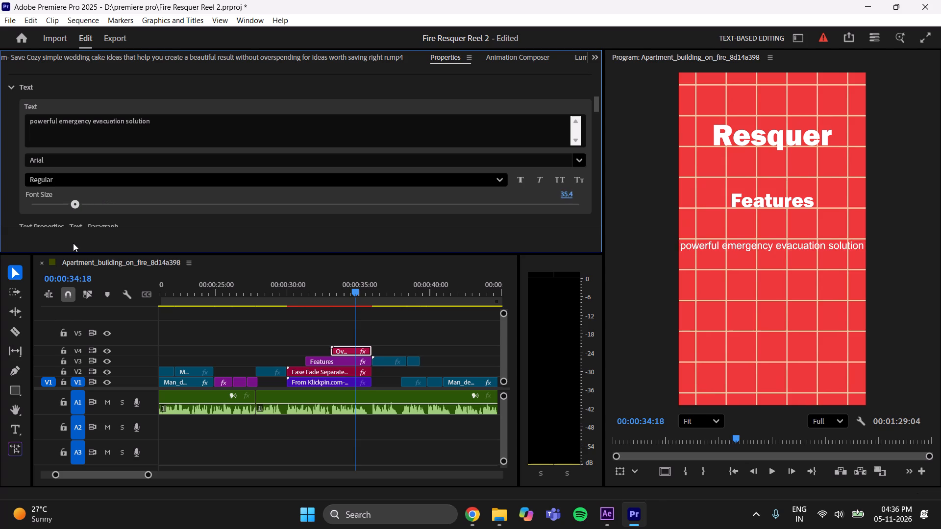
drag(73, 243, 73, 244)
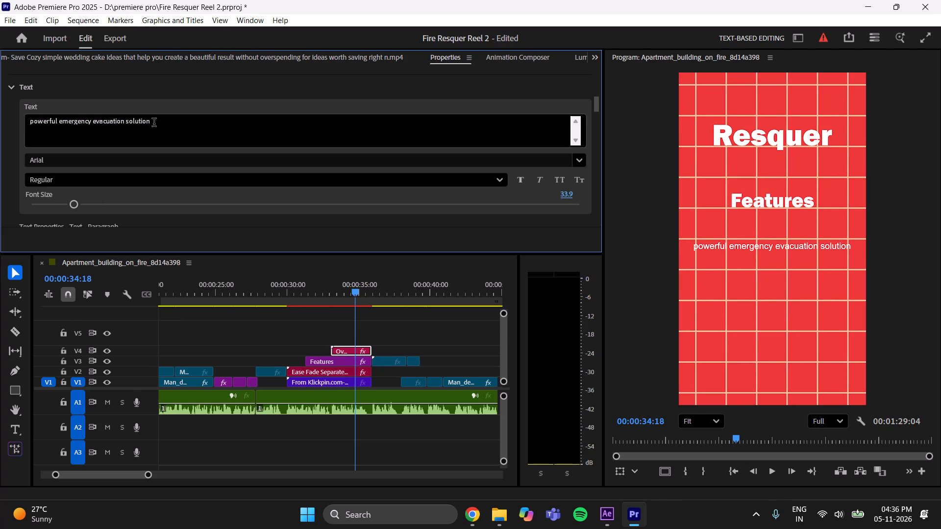
Replace the V4 title's text with "Powerful Emergency" on the first line and "Evacuation Solution" on the second.
click(154, 123)
key(BackSpace)
key(BackSpace)
key(BackSpace)
key(BackSpace)
key(BackSpace)
key(BackSpace)
key(BackSpace)
key(BackSpace)
key(BackSpace)
key(BackSpace)
key(BackSpace)
key(BackSpace)
key(BackSpace)
key(BackSpace)
key(BackSpace)
key(BackSpace)
key(BackSpace)
key(BackSpace)
key(BackSpace)
key(BackSpace)
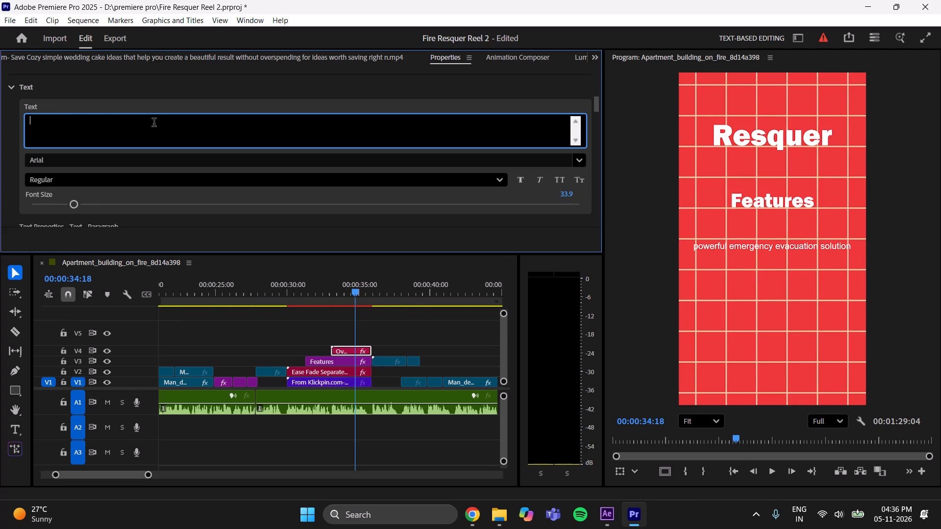
text(Powerf)
key(BackSpace)
text(ful)
key(space)
text(Emer)
text(ge)
text(ncy)
key(space)
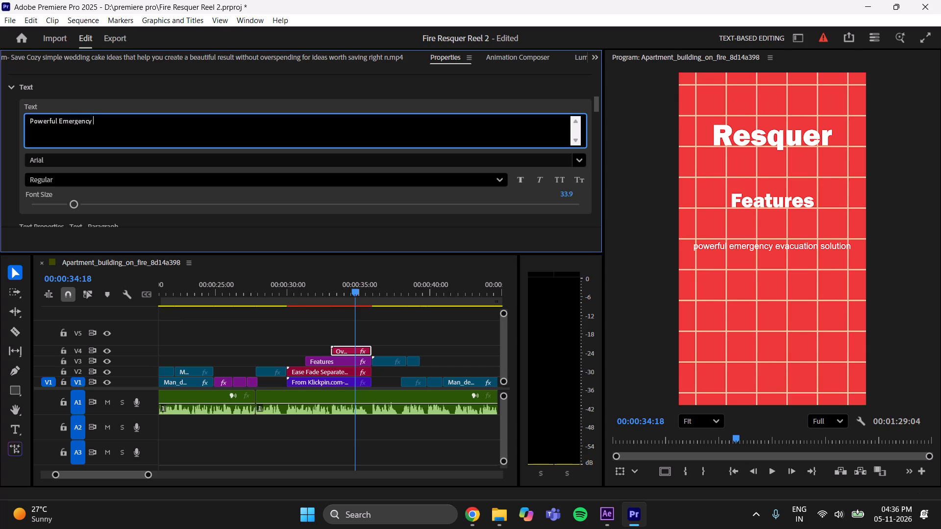
text(Eva)
text(cuation)
key(space)
key(BackSpace)
key(BackSpace)
key(BackSpace)
key(BackSpace)
key(BackSpace)
key(BackSpace)
key(BackSpace)
key(BackSpace)
key(BackSpace)
key(BackSpace)
key(BackSpace)
key(BackSpace)
key(Return)
text(Eva)
text(cuation)
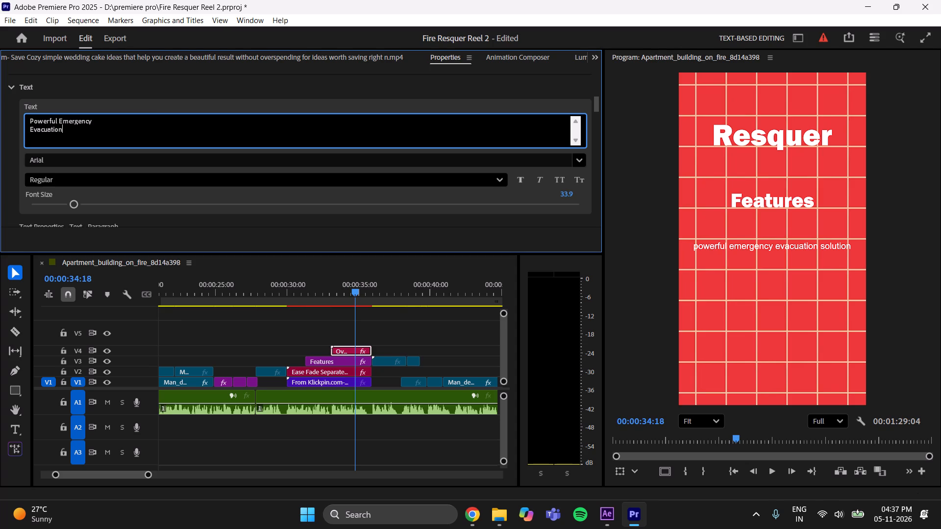
key(space)
text(Soli)
key(BackSpace)
text(ution)
key(Return)
key(BackSpace)
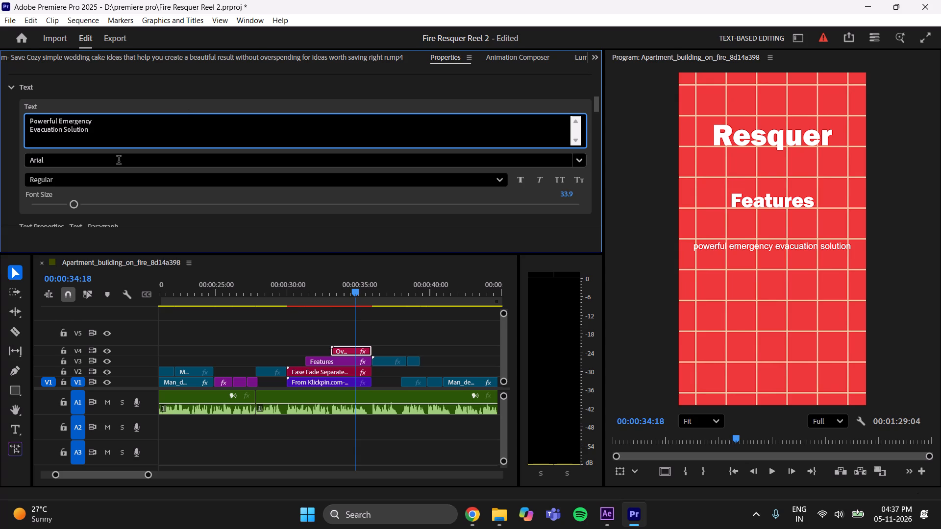
click(6, 155)
Set the evacuation title's font to Franklin Gothic Heavy Regular.
click(51, 156)
key(BackSpace)
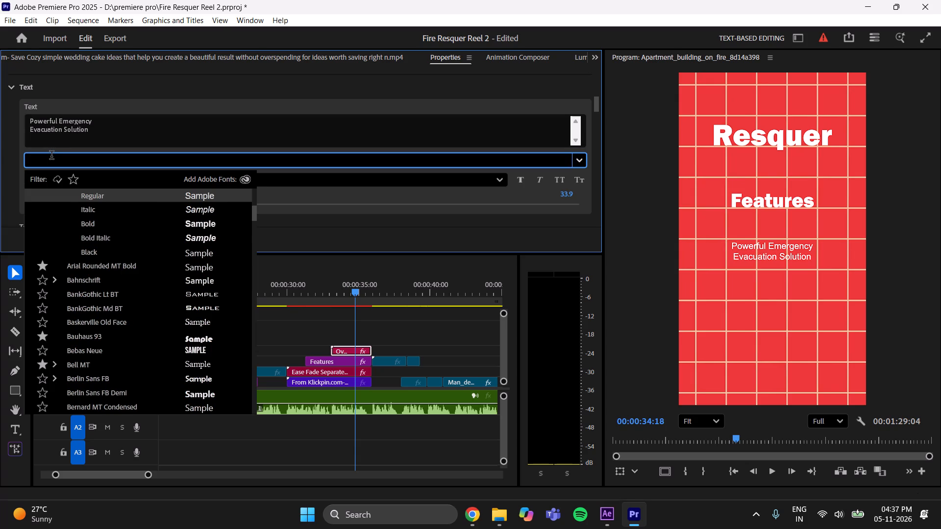
text(frankli)
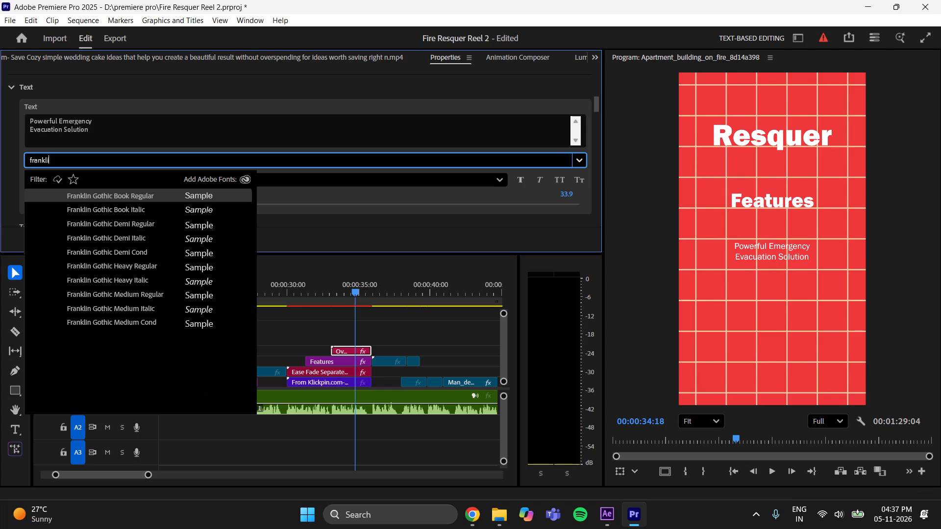
click(121, 268)
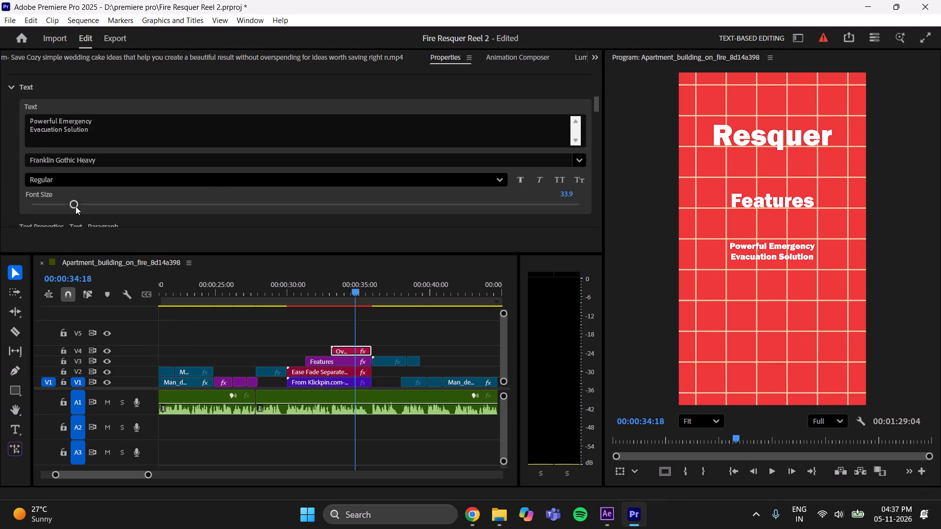
Enlarge the evacuation title's font size to 52.2.
drag(75, 206, 103, 202)
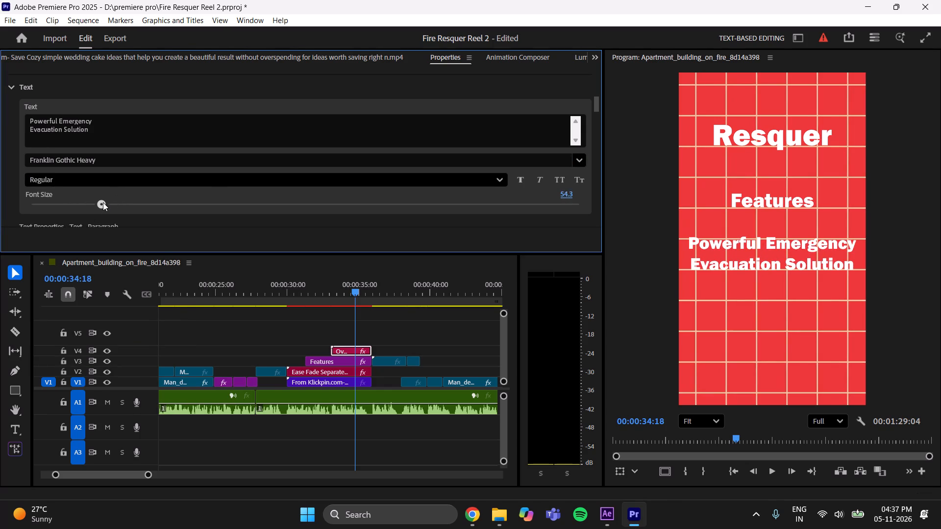
drag(103, 202, 100, 209)
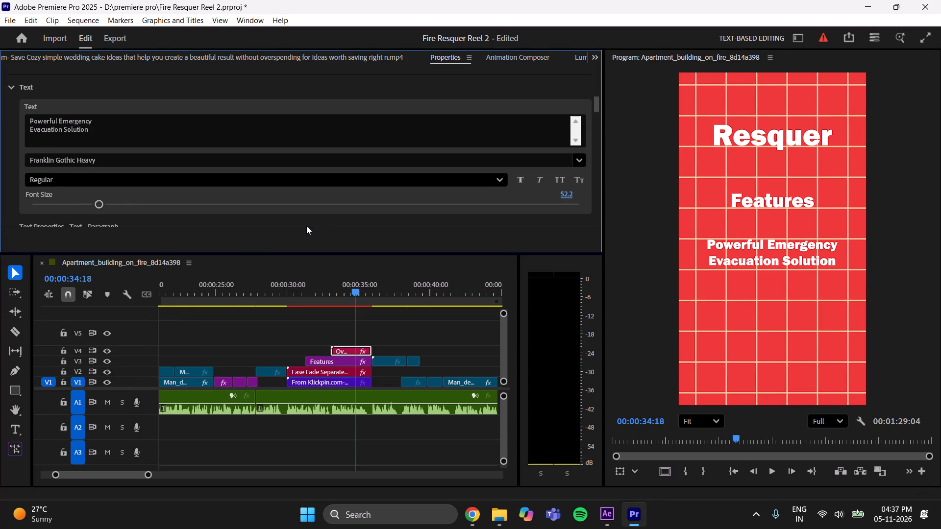
Move the evacuation title lower beneath Features by setting its Transform Position Y to 741.
scroll(306, 225, up, 4)
scroll(329, 136, up, 17)
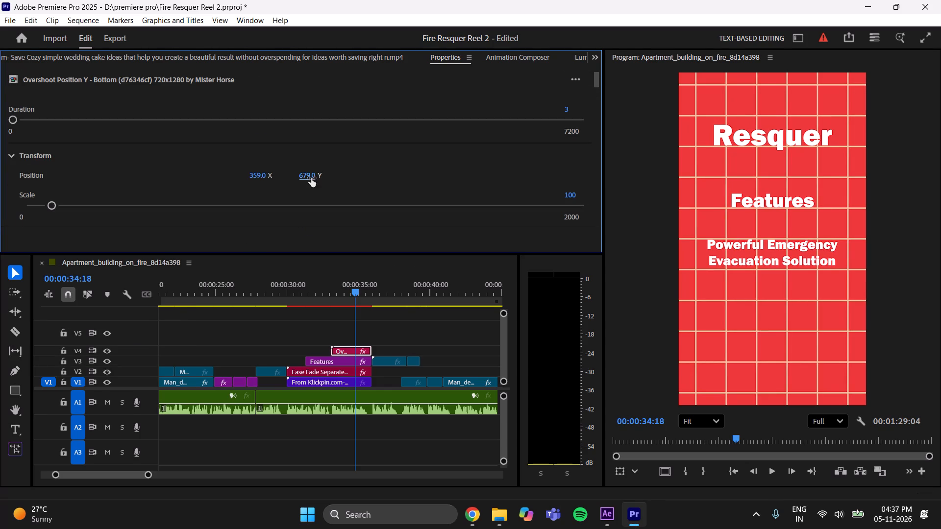
drag(311, 177, 340, 165)
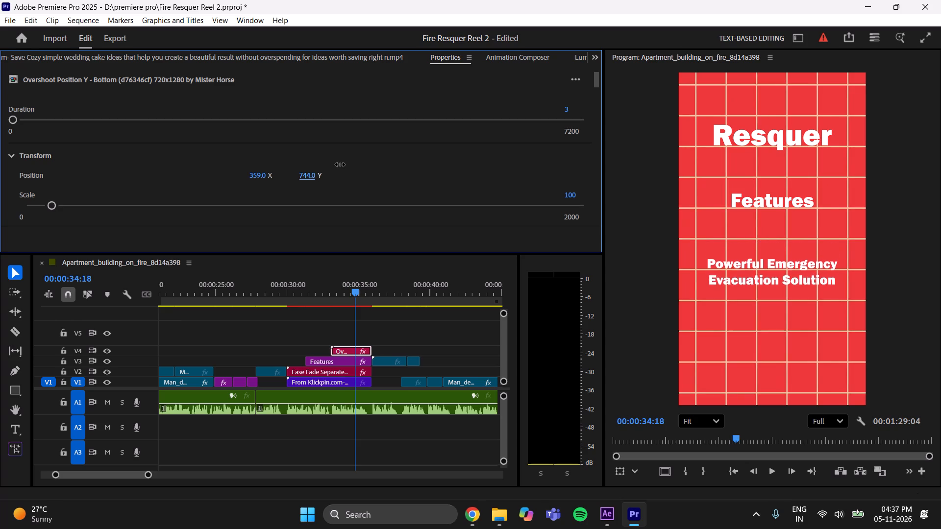
drag(340, 165, 339, 165)
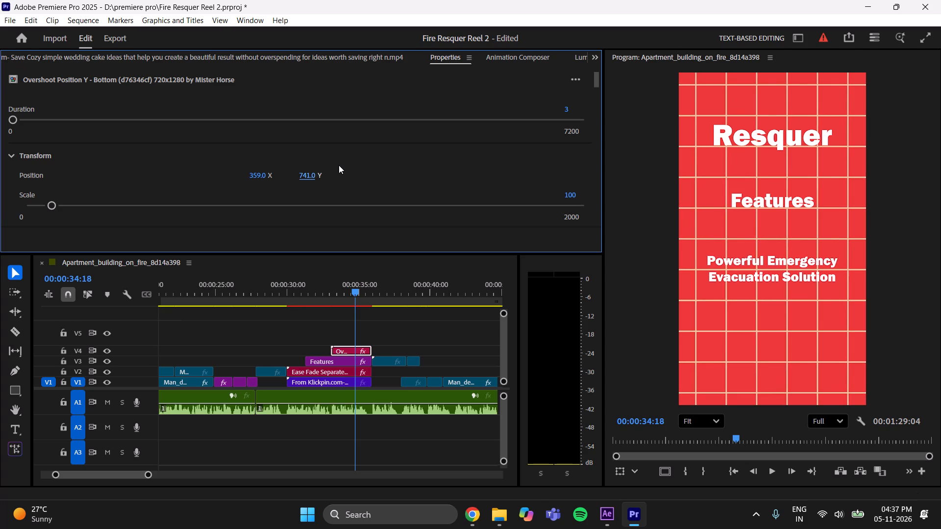
click(411, 328)
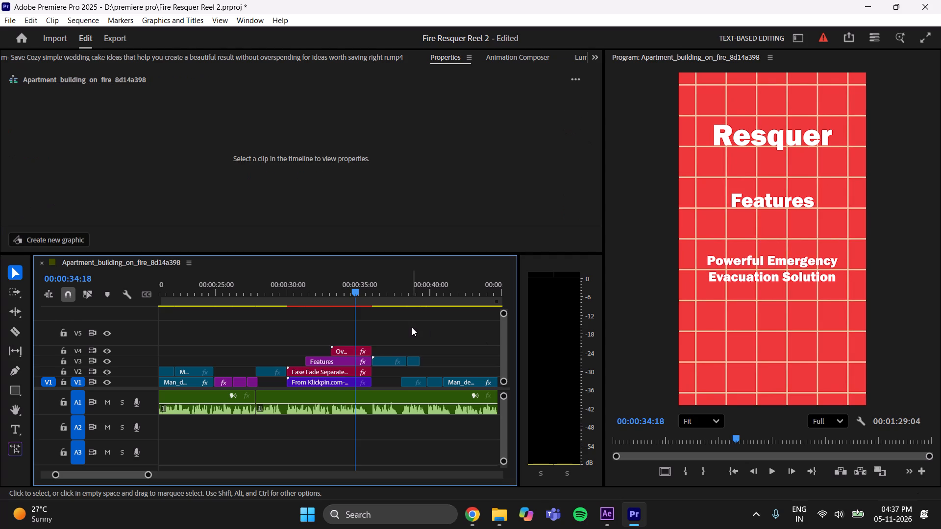
Turn off Animation Out for the Overshoot Position Y title on V4.
click(341, 350)
scroll(181, 145, down, 20)
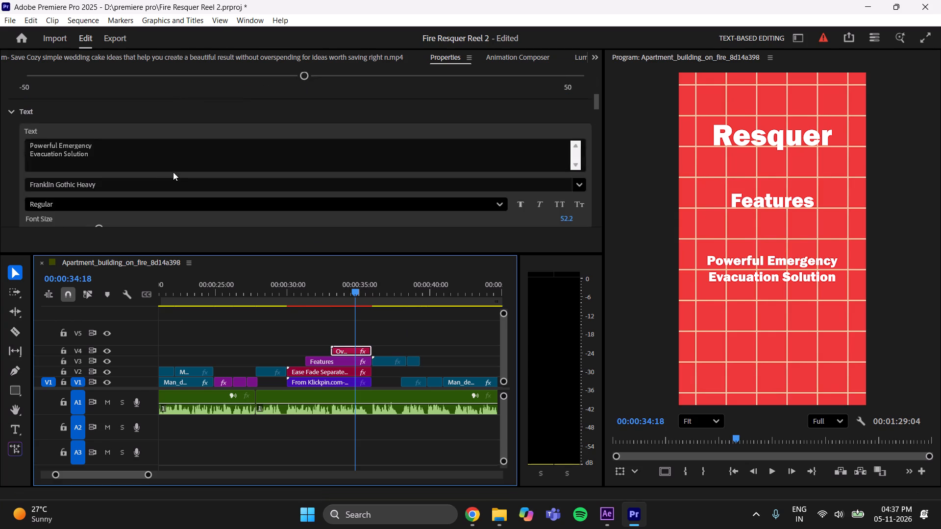
scroll(173, 172, down, 20)
scroll(173, 172, down, 12)
scroll(78, 190, down, 7)
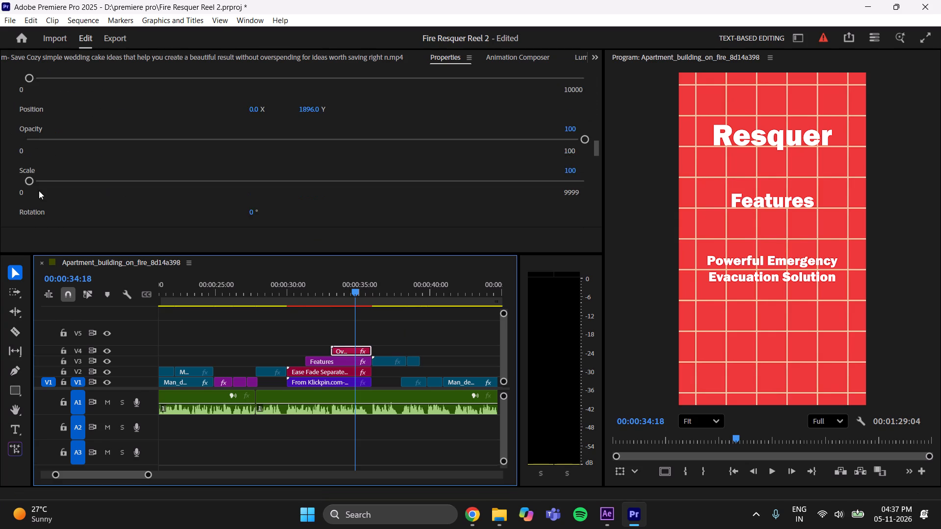
scroll(31, 189, down, 12)
click(14, 189)
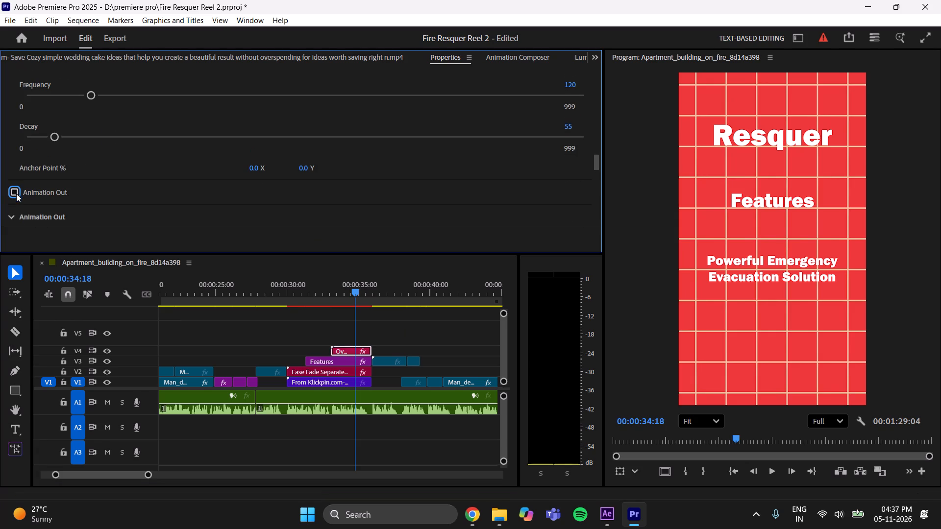
Play the Resquer Features section from 00:00:29:08 to review the three titles' timing and animation against the voice-over.
click(297, 300)
click(335, 326)
drag(299, 294, 279, 305)
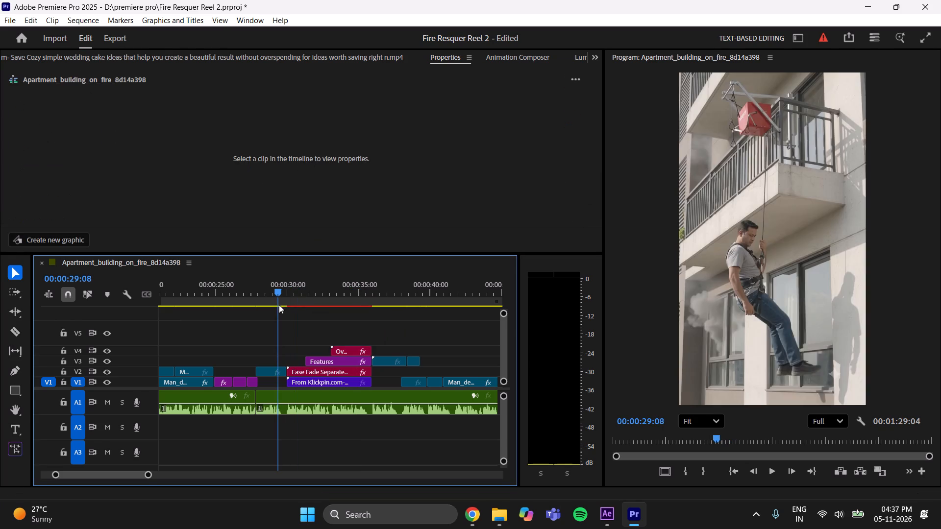
click(775, 472)
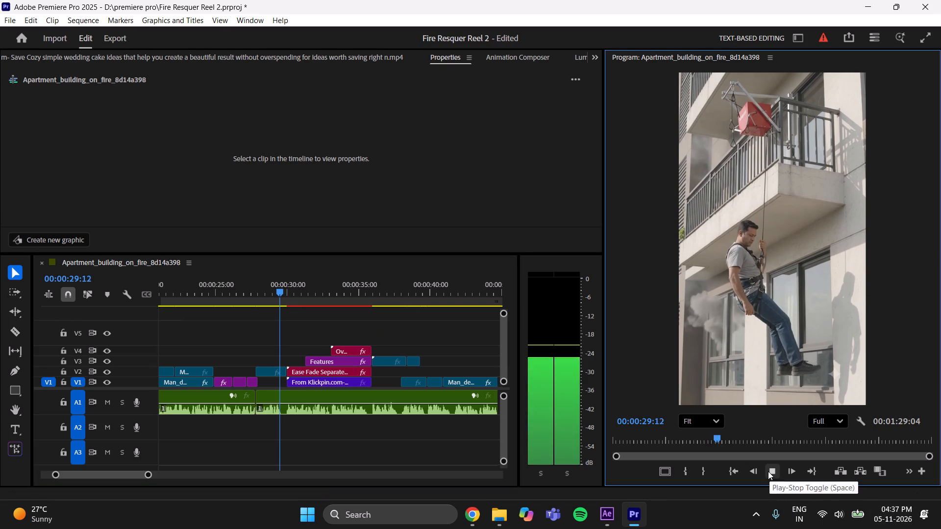
click(768, 471)
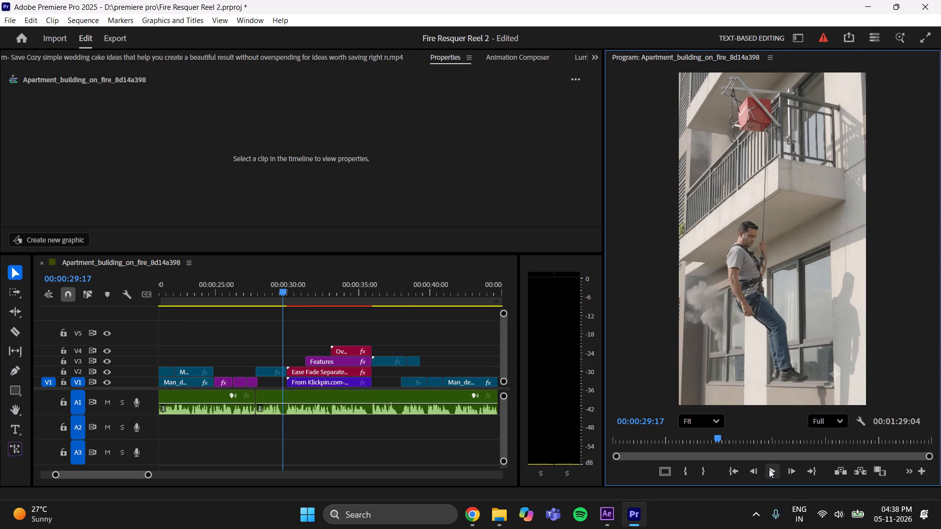
click(769, 469)
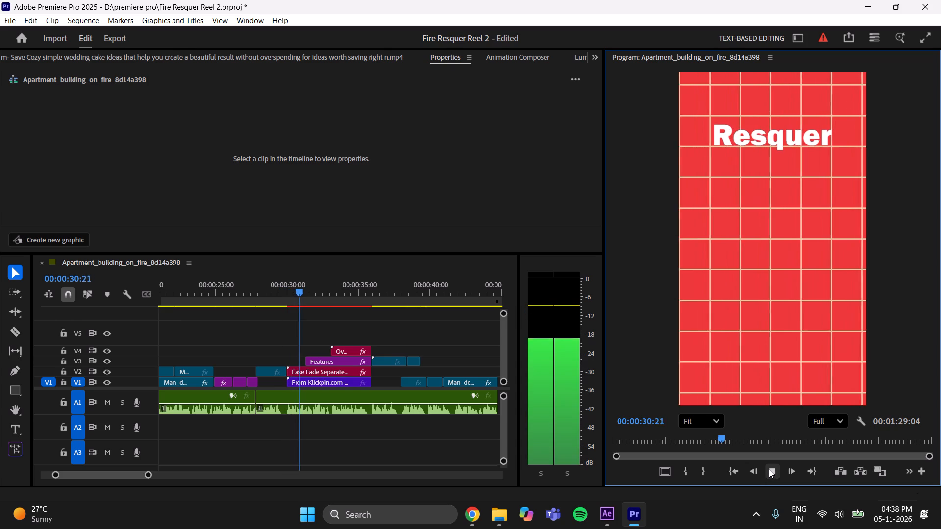
click(769, 469)
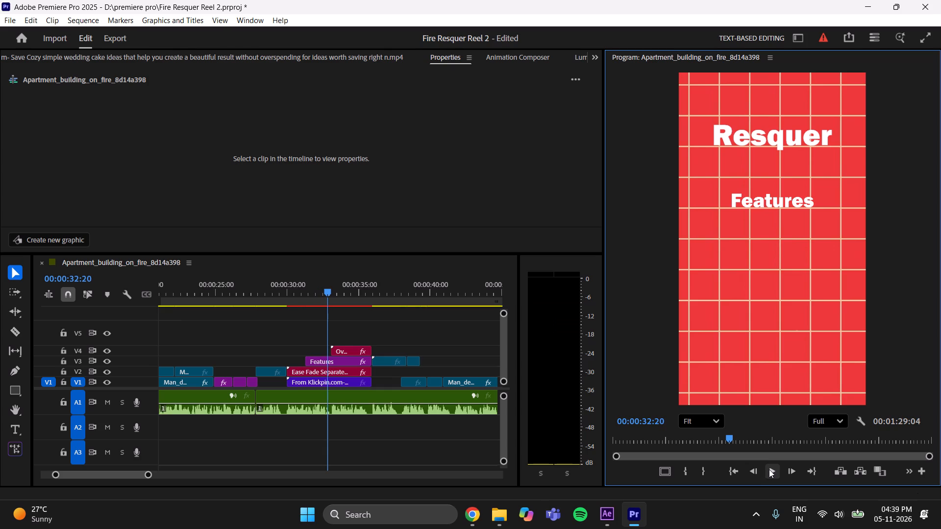
click(769, 469)
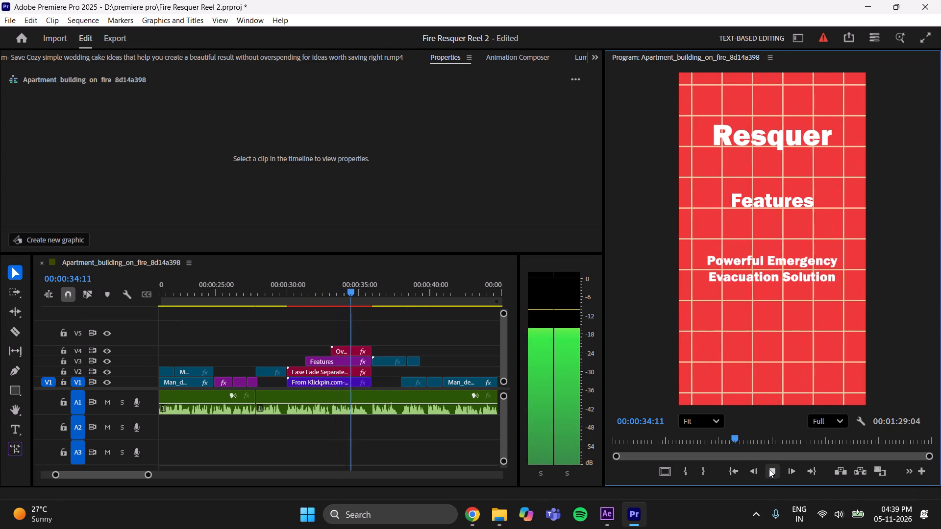
click(769, 469)
click(769, 469)
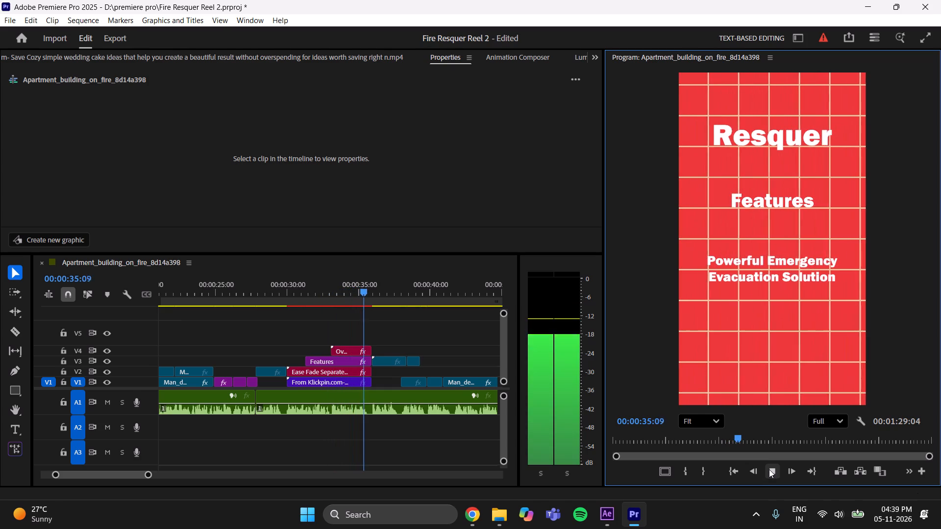
Enable the black colour stroke on the Resquer title on V2 and set its stroke width to 8.
click(769, 469)
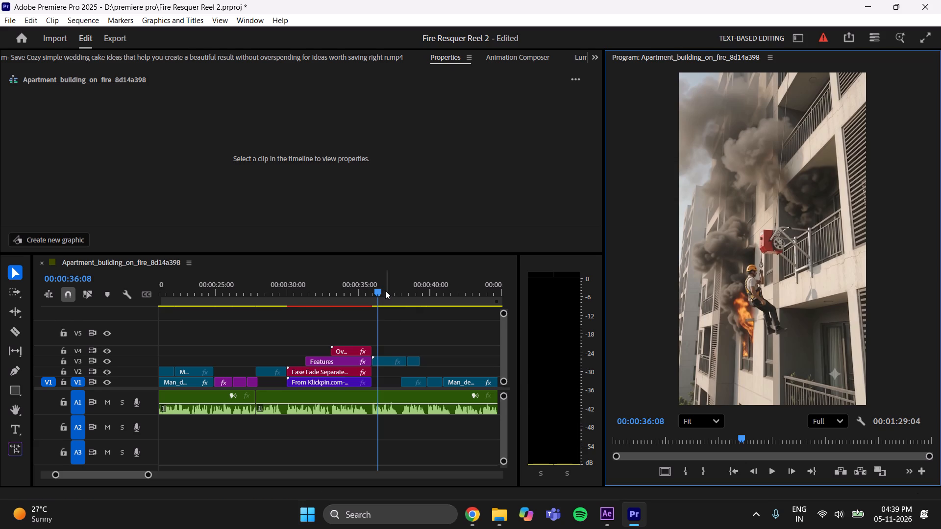
drag(367, 285, 353, 326)
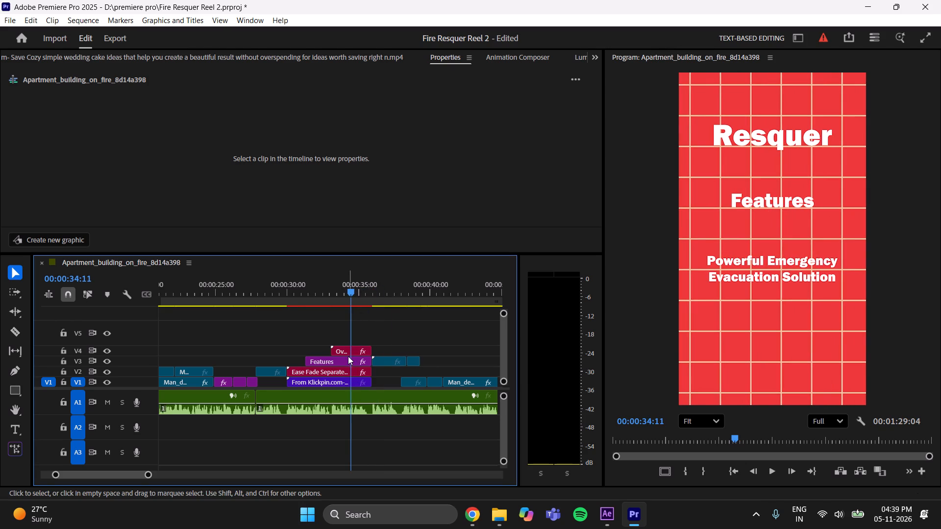
click(339, 372)
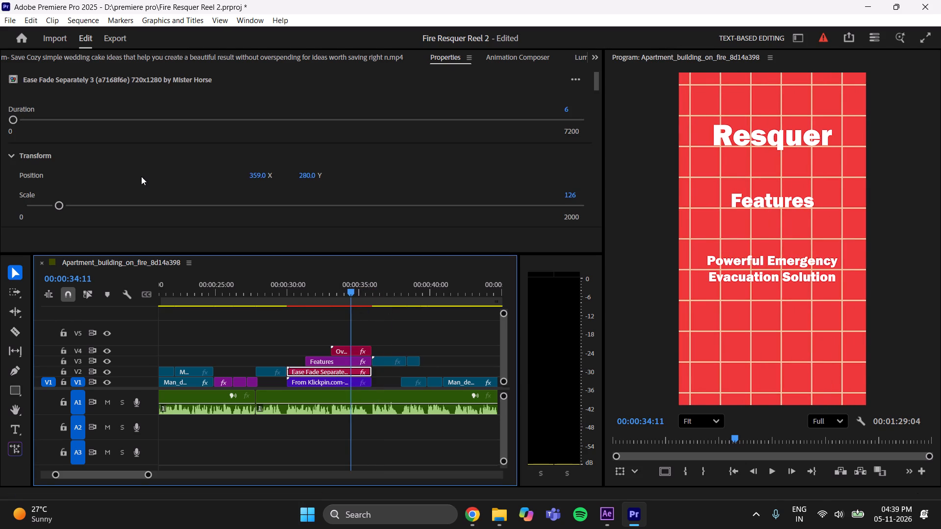
scroll(141, 176, down, 20)
scroll(141, 176, down, 16)
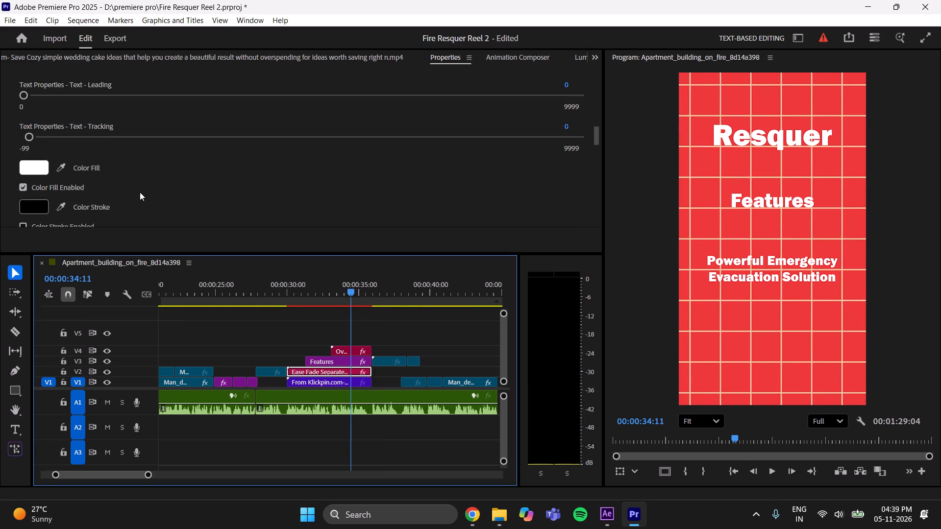
scroll(140, 192, down, 5)
click(24, 178)
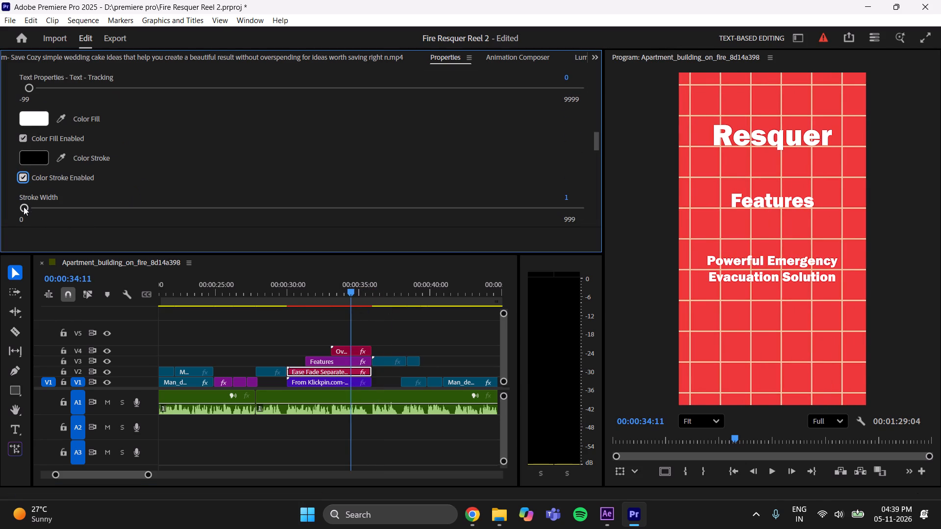
click(23, 207)
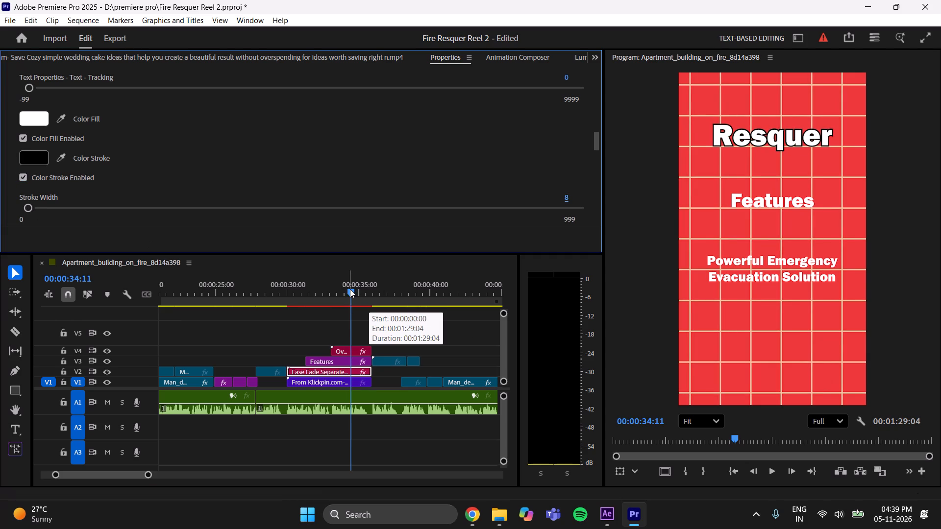
Add a black 4 px outer stroke to the Features title on V3.
click(341, 361)
scroll(119, 192, down, 5)
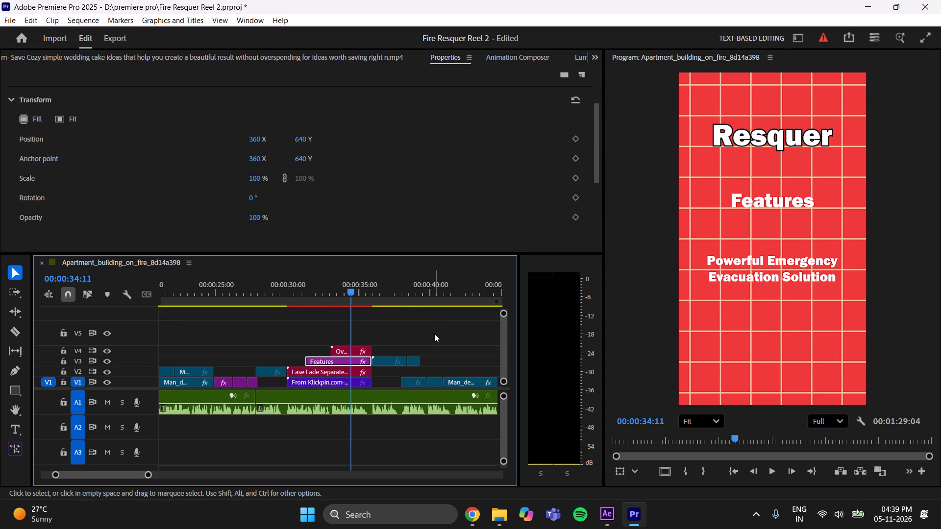
click(749, 201)
scroll(284, 170, down, 18)
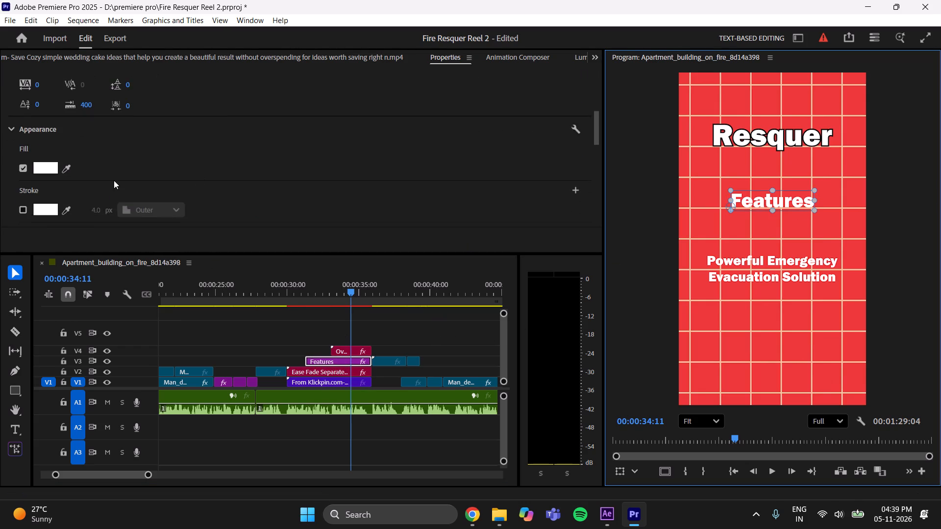
click(25, 175)
click(38, 175)
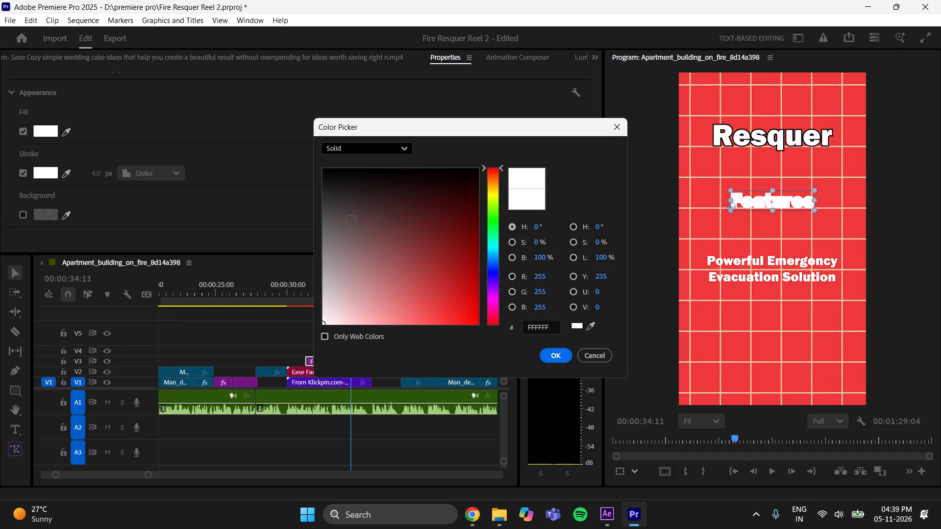
drag(368, 218, 210, 120)
click(547, 354)
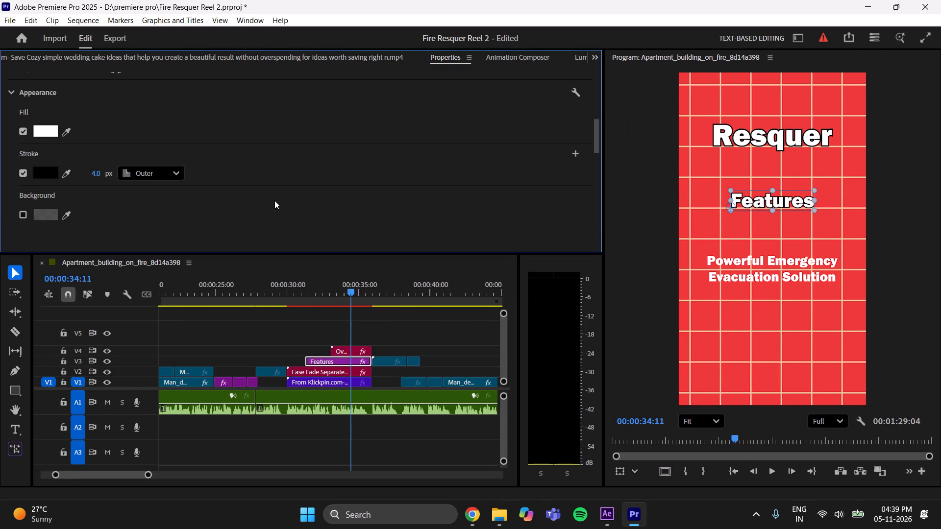
click(269, 198)
click(414, 338)
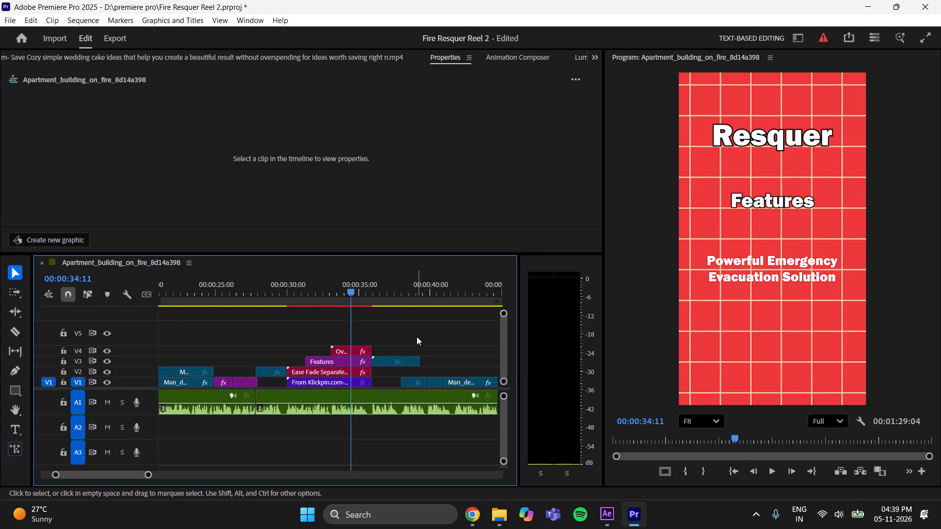
Enable the black colour stroke on the Powerful Emergency Evacuation Solution title on V4 with a stroke width of 7.
click(350, 351)
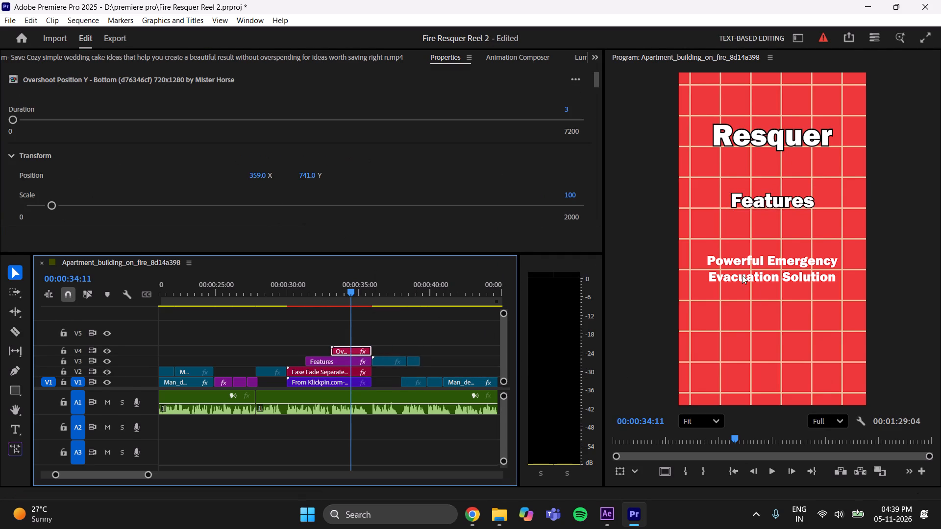
click(742, 275)
scroll(145, 170, down, 20)
scroll(145, 170, down, 12)
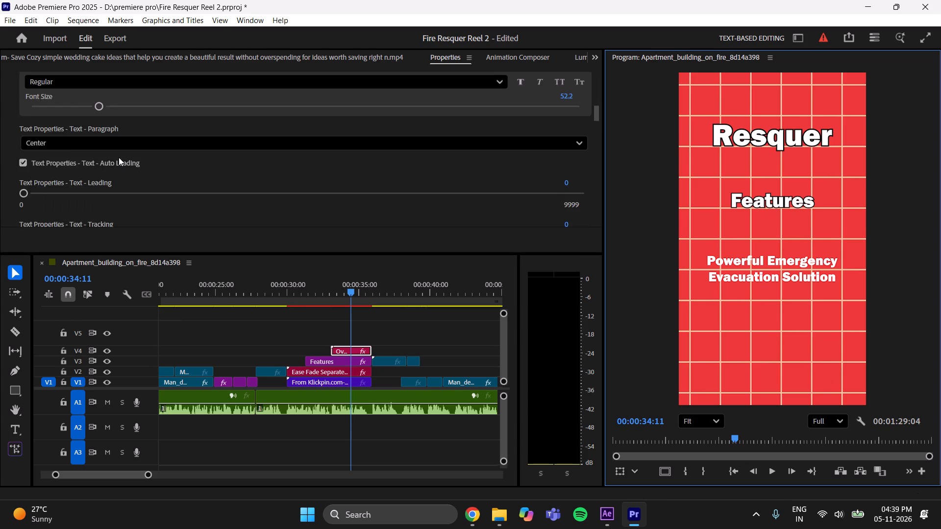
scroll(119, 157, down, 2)
scroll(76, 192, down, 7)
click(25, 180)
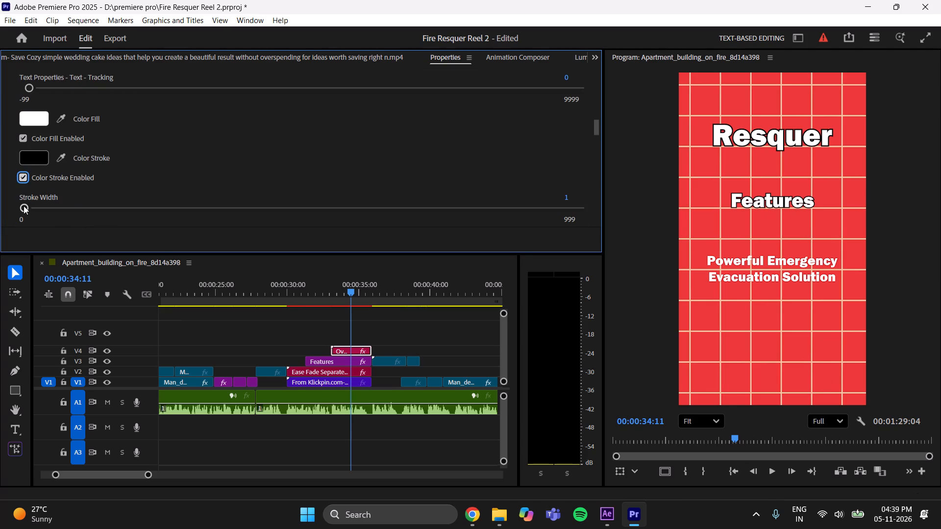
click(24, 206)
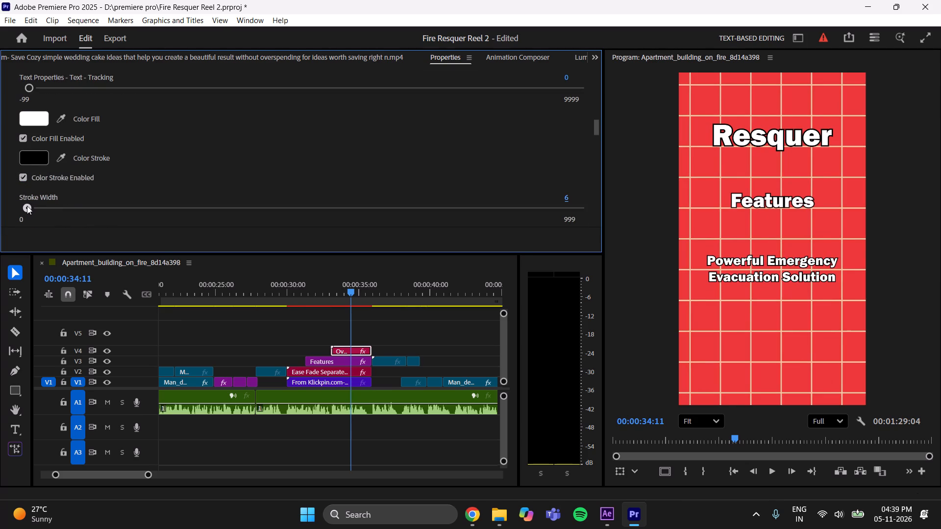
click(381, 346)
click(390, 336)
Save the project.
key(ctrl+s)
key(ctrl+s)
key(ctrl+s)
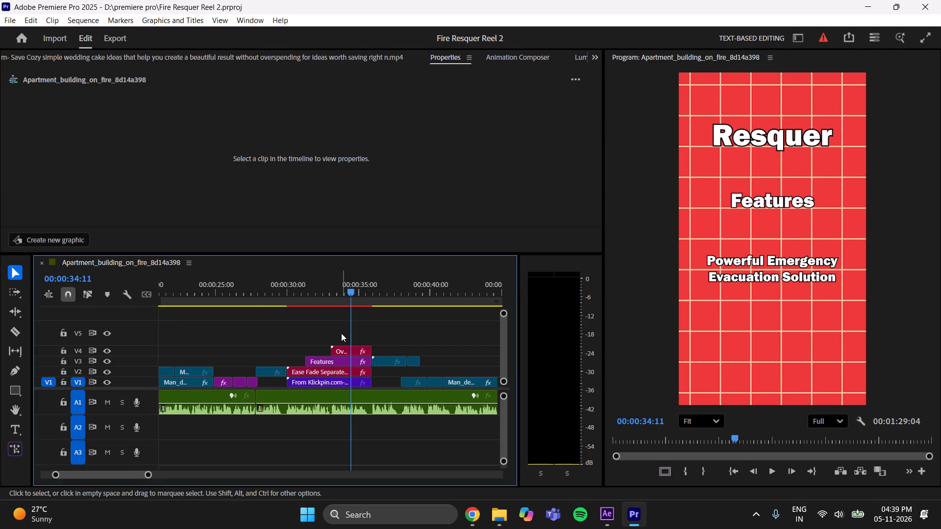
Move the Resquer title lower, closer to Features, by setting its Transform Position Y to 318.
click(341, 351)
click(337, 374)
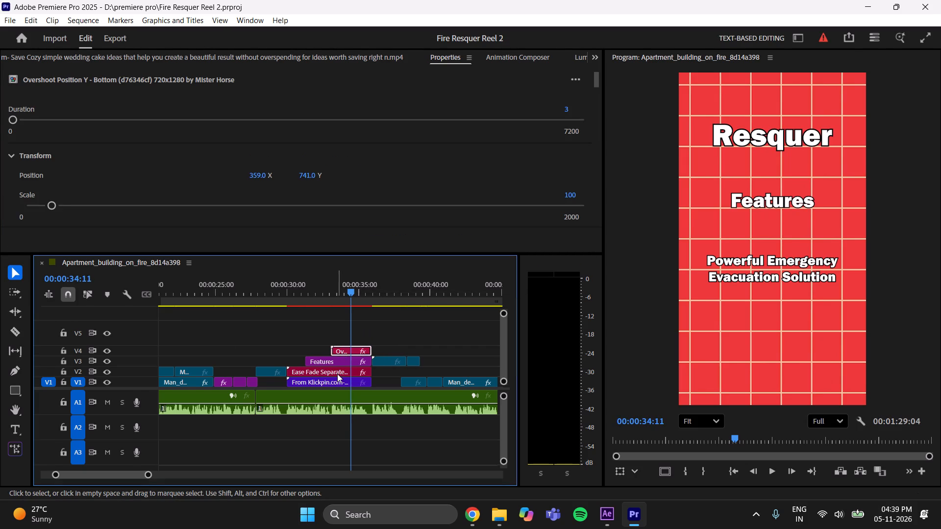
drag(313, 178, 340, 168)
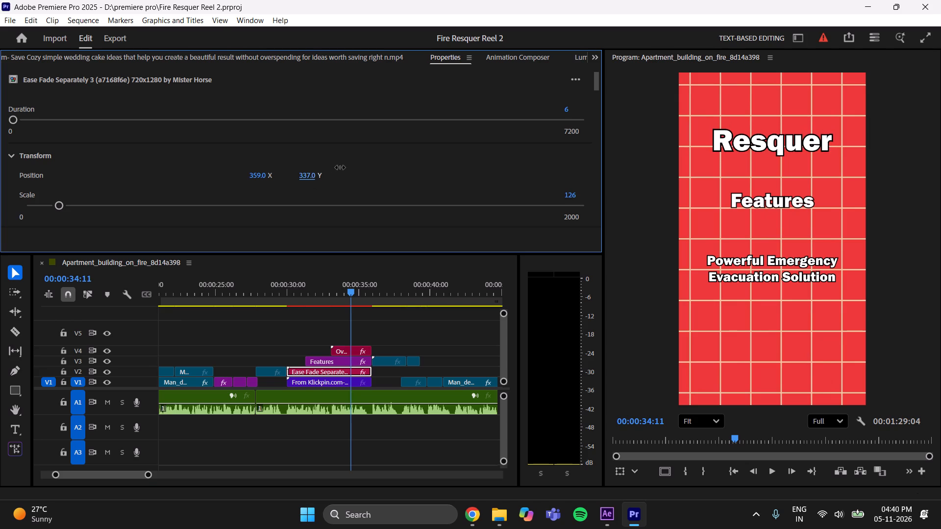
drag(340, 168, 332, 172)
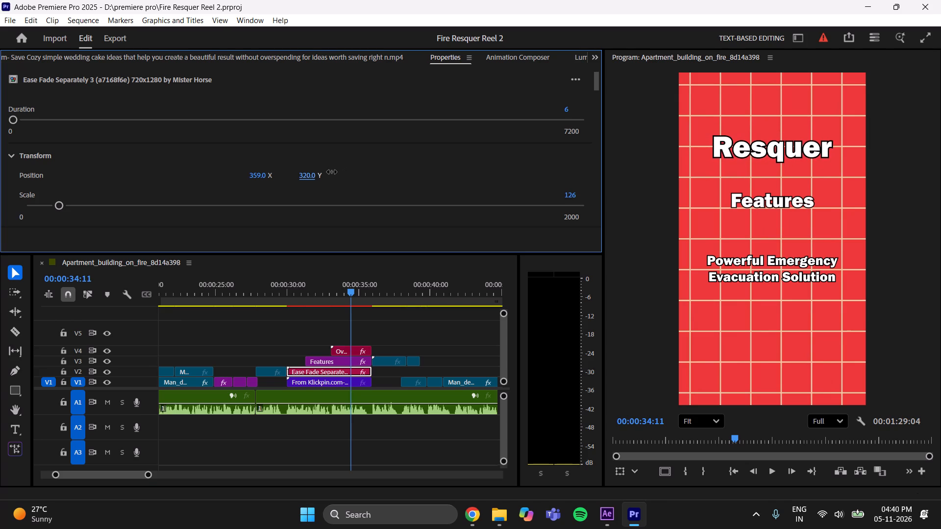
drag(332, 172, 332, 172)
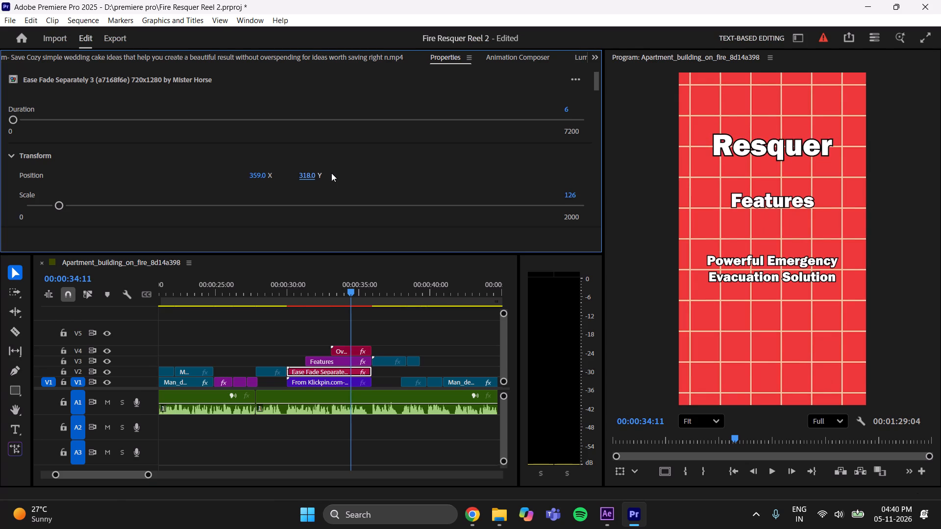
Move the Features title slightly lower by setting its Transform Position Y to 666.
click(343, 359)
drag(303, 202, 312, 199)
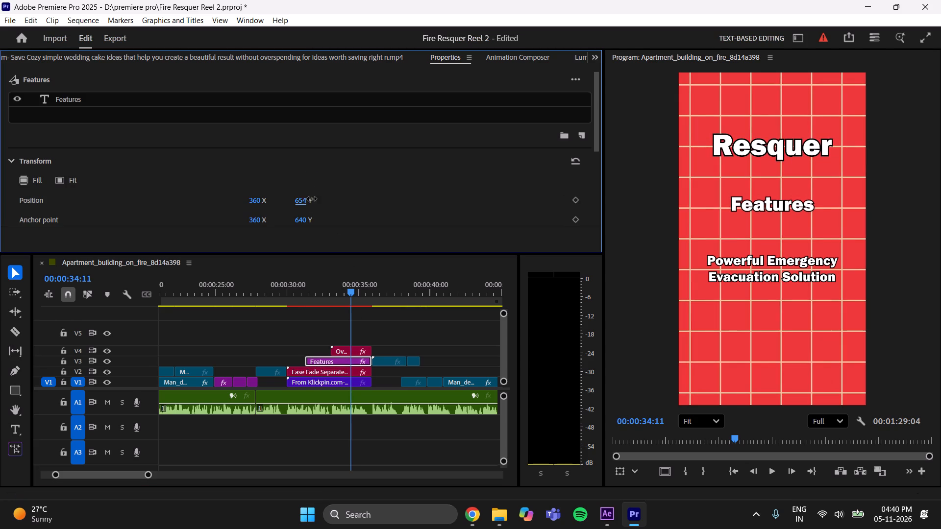
drag(312, 199, 317, 196)
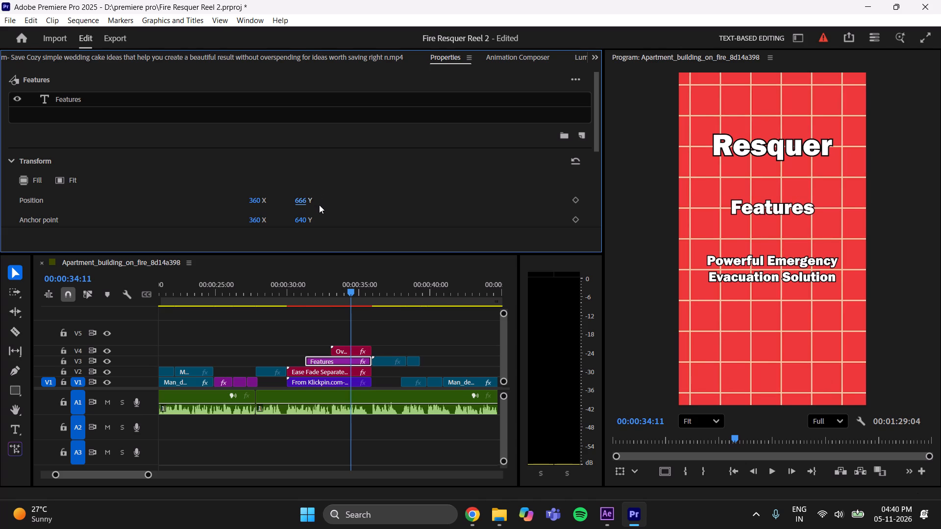
Raise the evacuation title closer to Features by setting its Transform Position Y to 697.
click(341, 351)
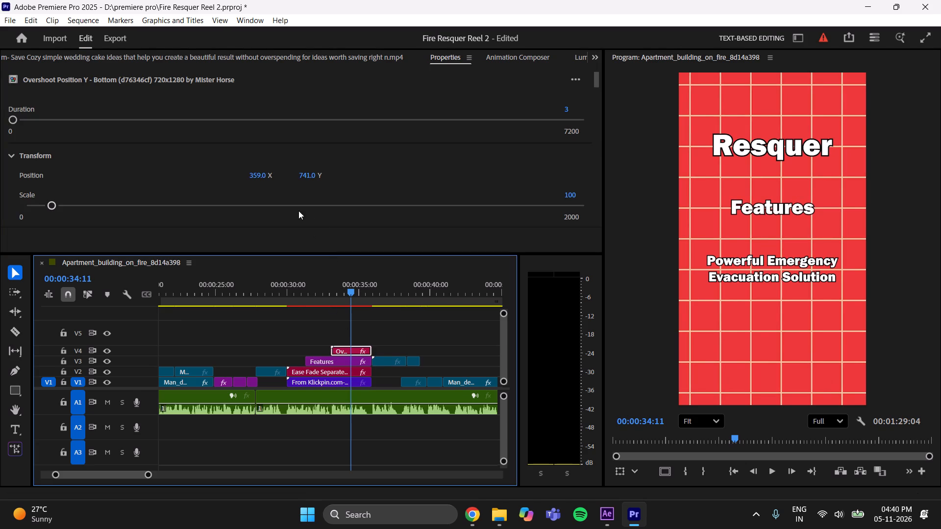
drag(310, 176, 289, 186)
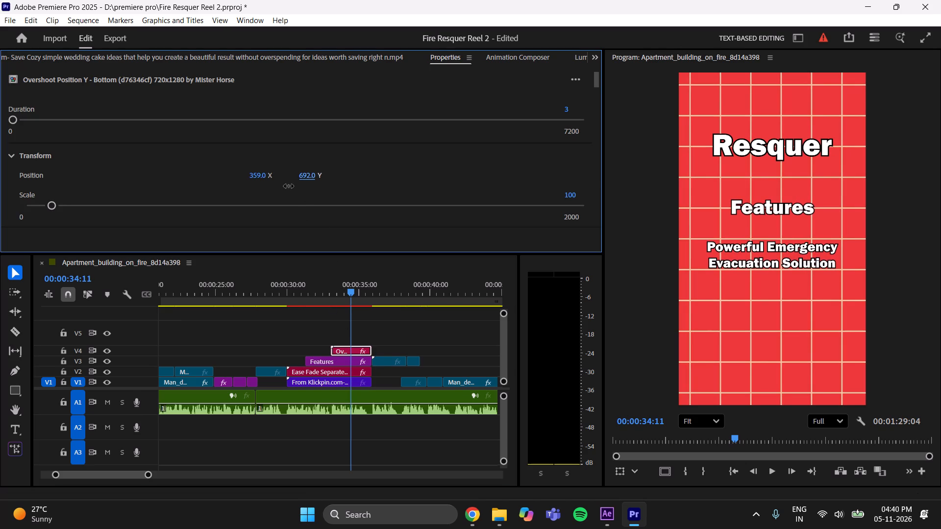
drag(289, 186, 291, 186)
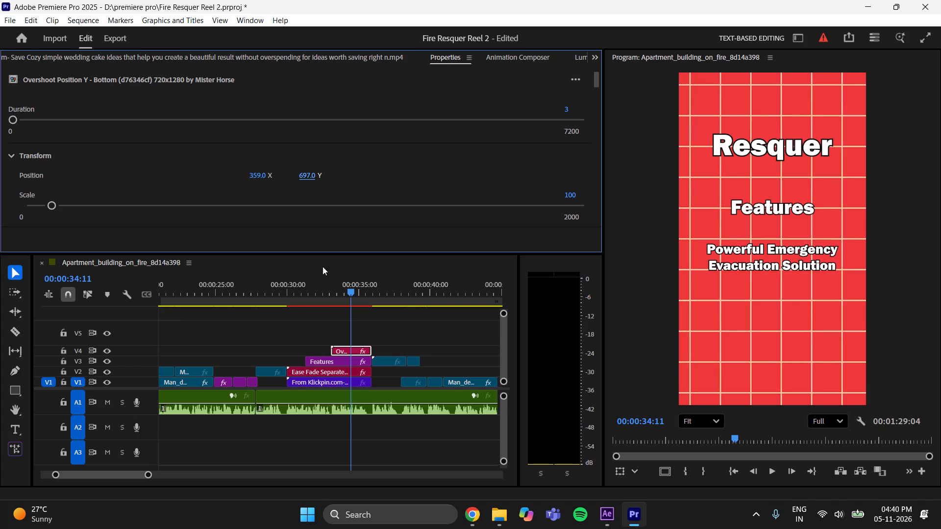
click(405, 336)
Save the project with the tightened title spacing.
key(ctrl+s)
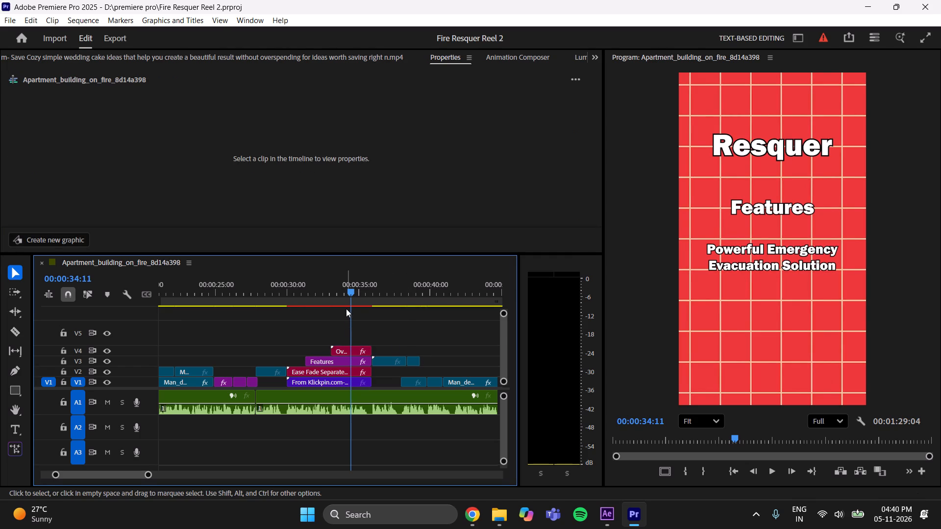
Fit the whole sequence in the timeline and play it from 00:00:00:00 to review the full reel.
drag(352, 285, 275, 320)
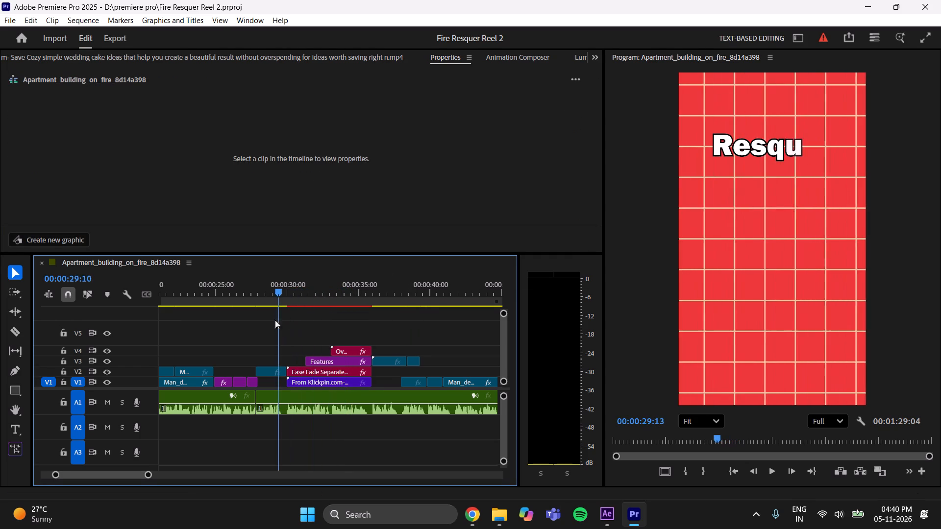
drag(275, 320, 124, 384)
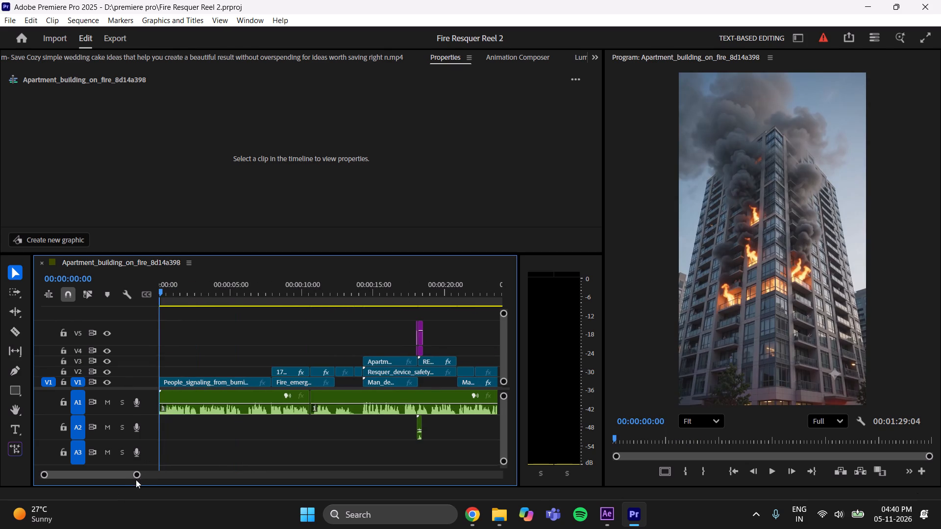
drag(137, 477, 228, 479)
click(772, 468)
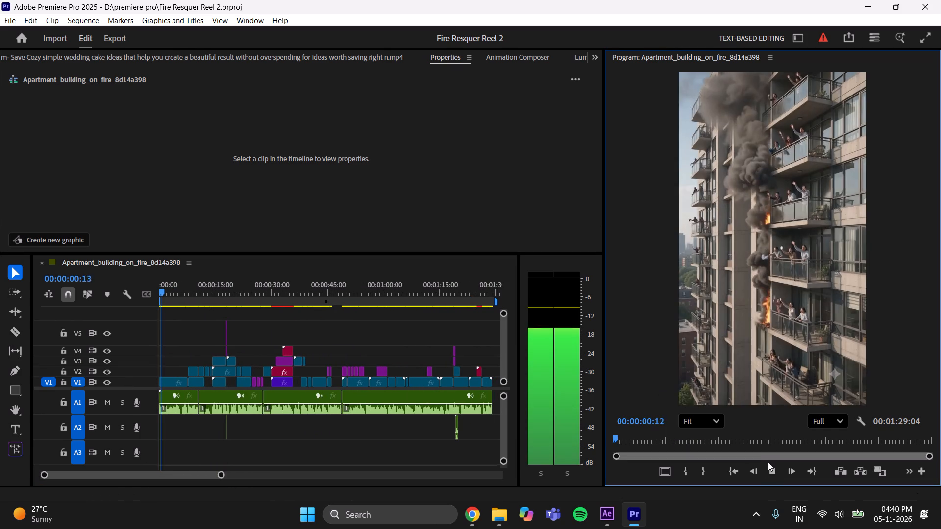
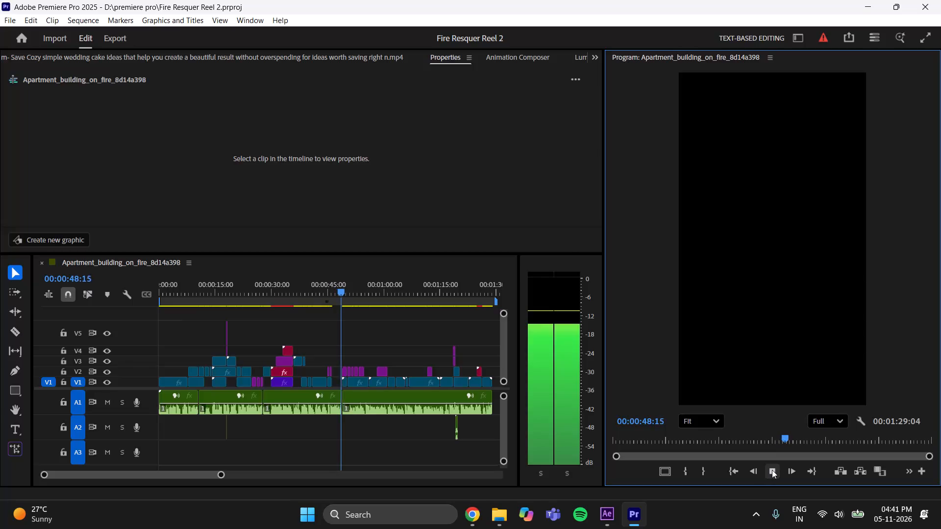
Stop the playback and move back to 00:00:46:01 to inspect the empty stretch between the video clips.
click(772, 470)
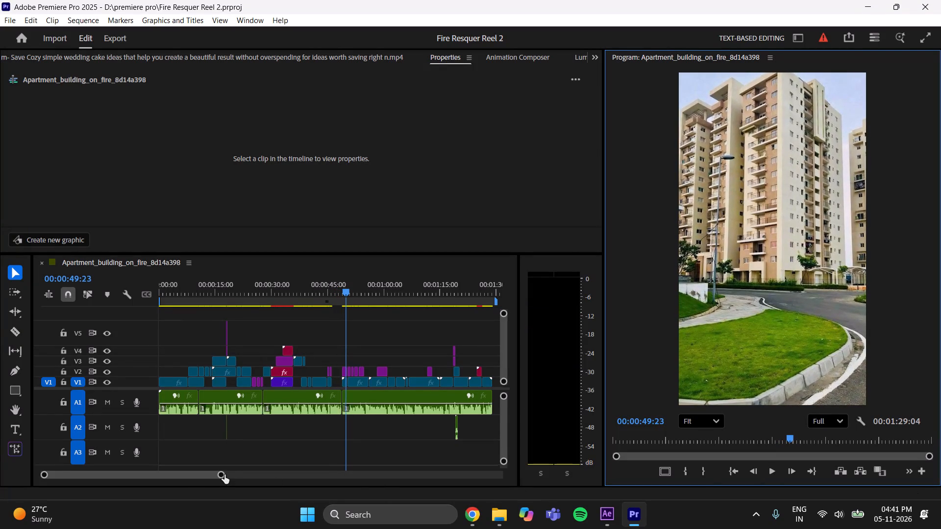
drag(221, 474, 177, 485)
drag(331, 288, 297, 324)
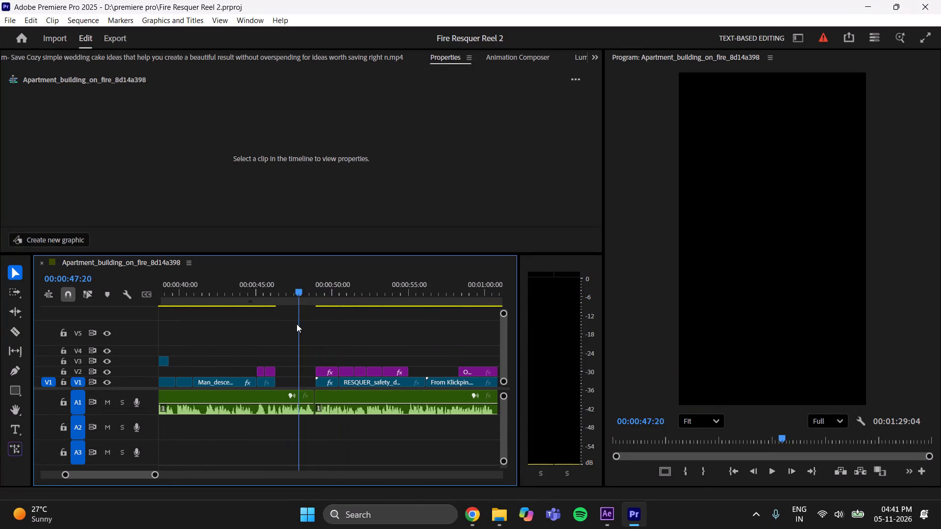
drag(297, 324, 272, 373)
click(363, 427)
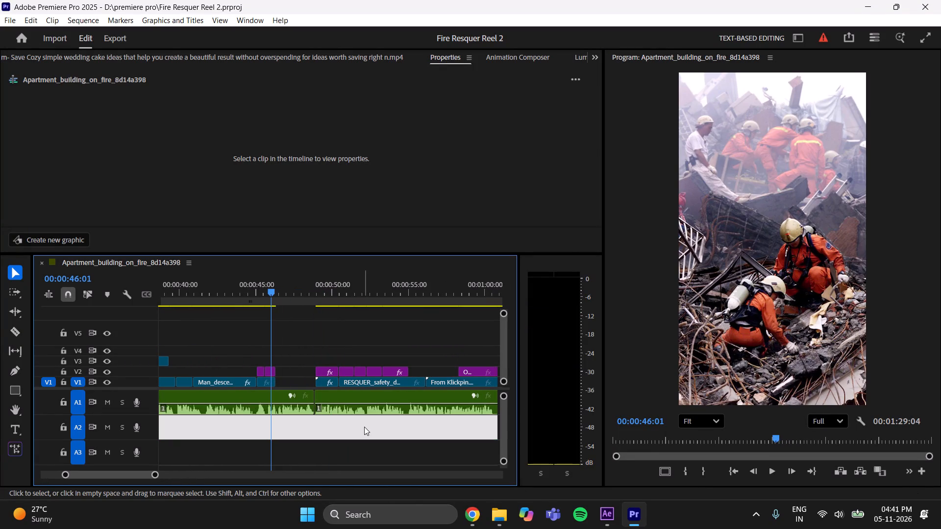
Save the project.
key(ctrl+s)
key(ctrl+s)
click(426, 454)
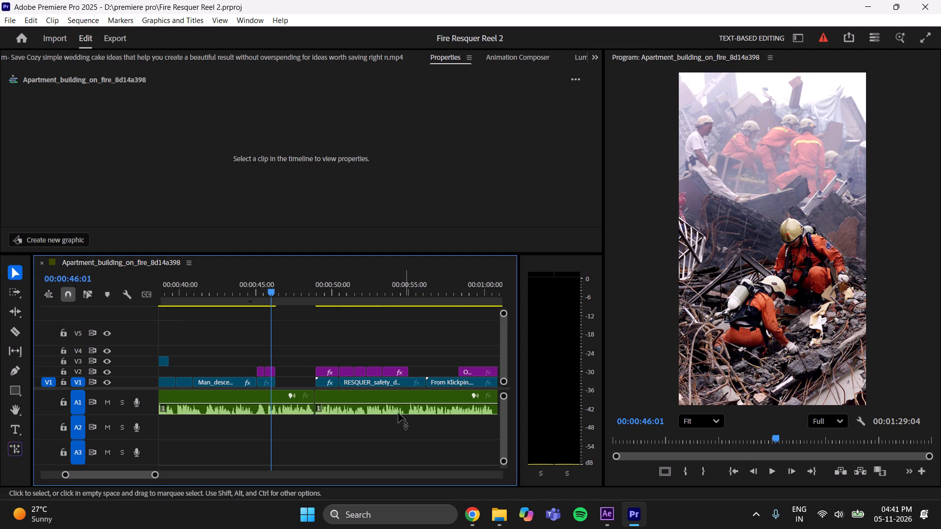
Show the red grid clip in the Source monitor and play the sequence from 00:00:46:01 through the empty stretch.
click(246, 61)
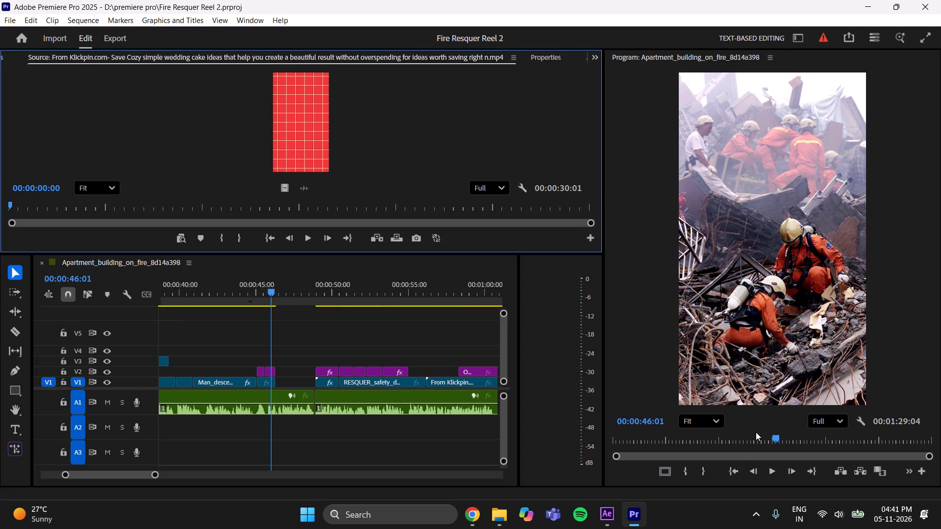
click(771, 469)
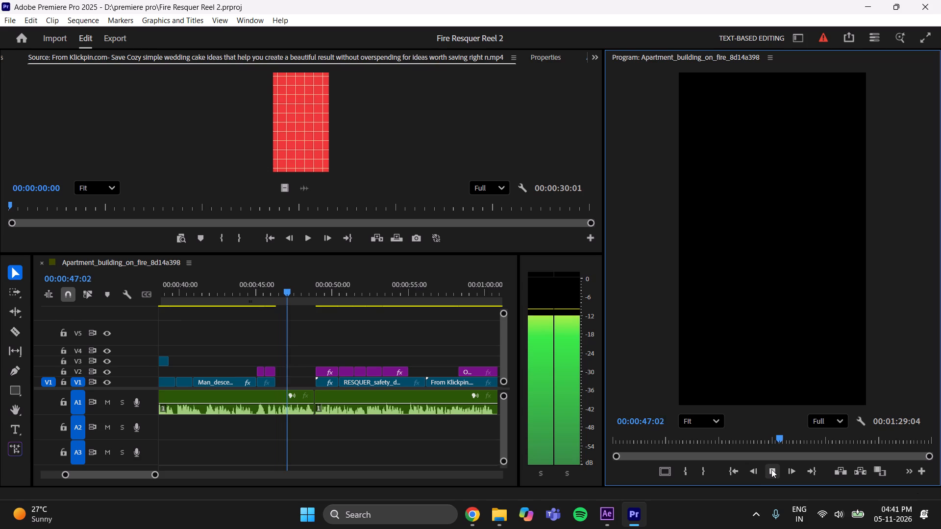
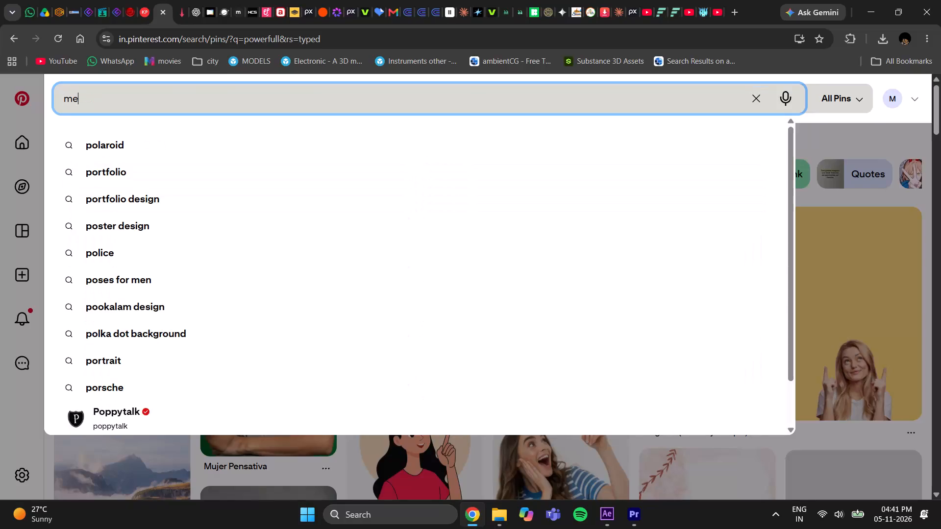
Replace the previous Pinterest query and search the pins for "emergency scenerio".
text(rgency)
key(space)
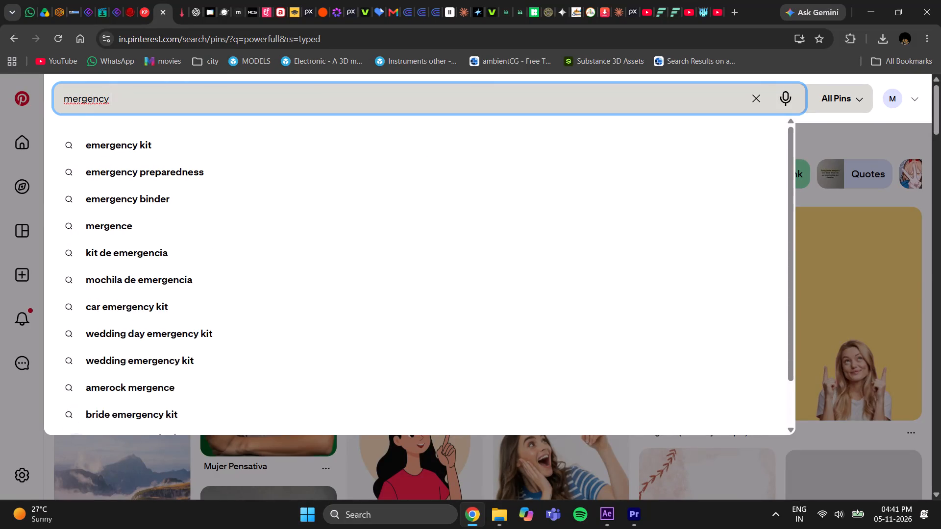
key(BackSpace)
key(BackSpace)
key(BackSpace)
key(BackSpace)
key(BackSpace)
key(BackSpace)
key(BackSpace)
key(BackSpace)
key(BackSpace)
key(BackSpace)
key(BackSpace)
key(BackSpace)
key(BackSpace)
text(emergency)
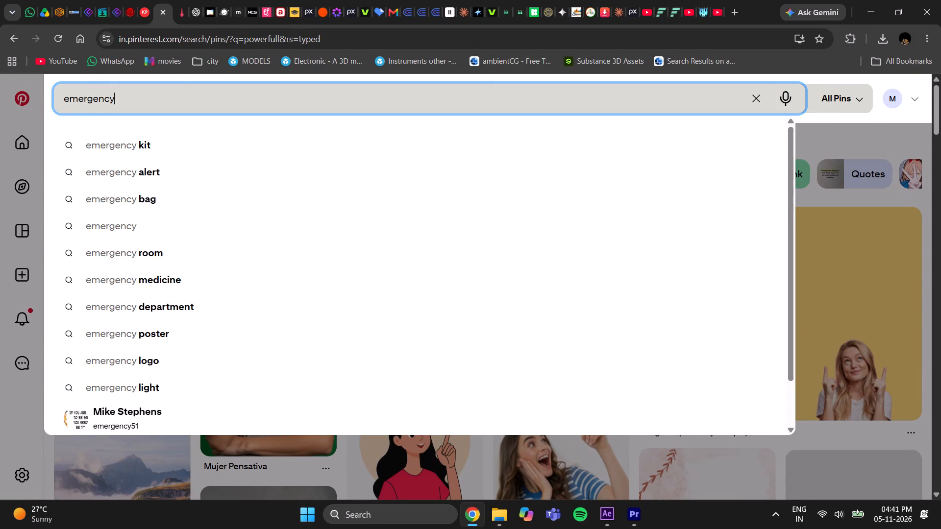
key(space)
key(s)
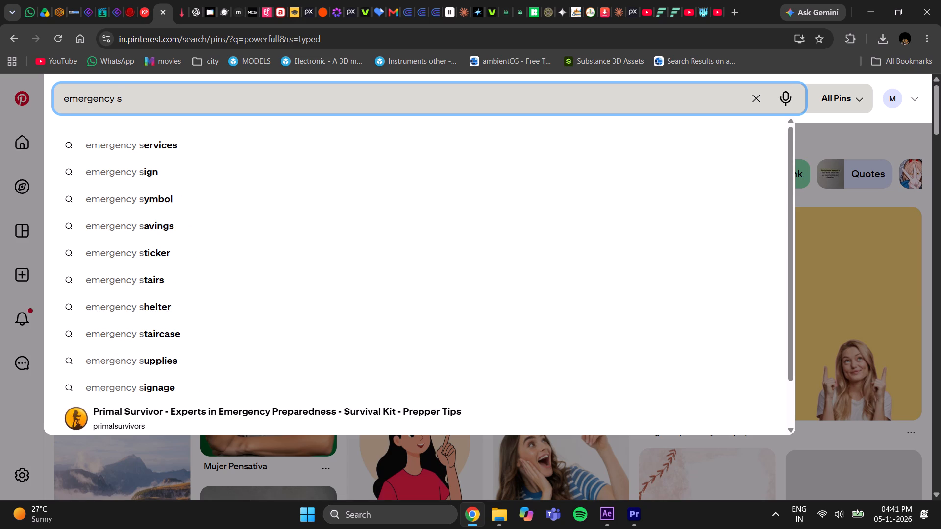
key(e)
key(BackSpace)
text(ce)
text(nerio)
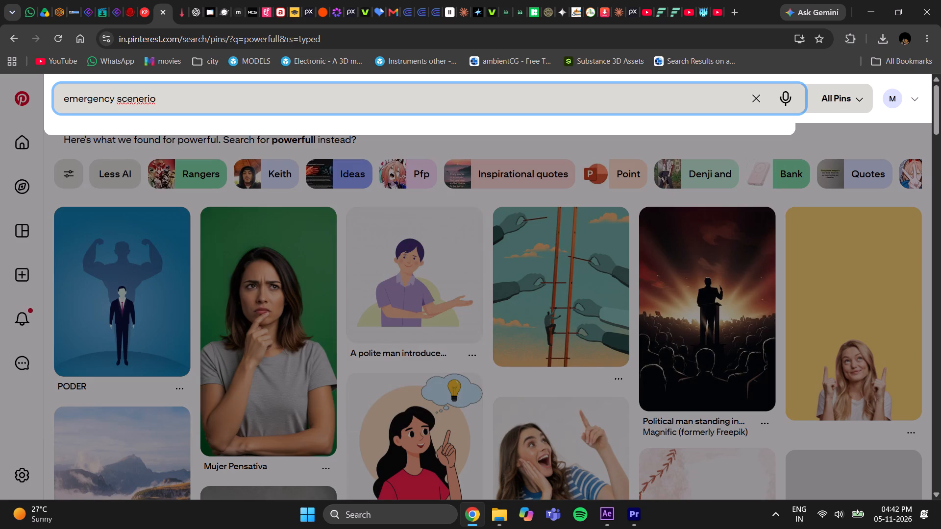
key(space)
key(Return)
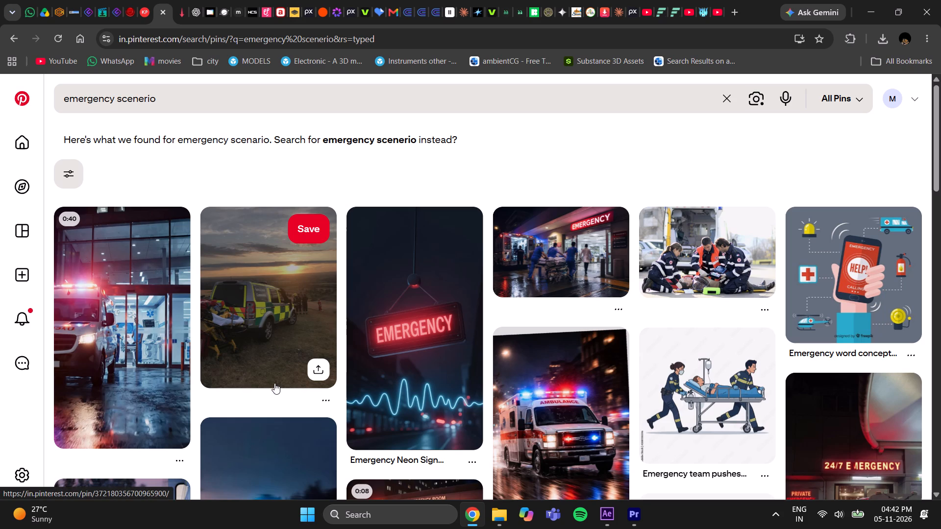
Look through the emergency pins for ambulance, hospital and rescue visuals suitable for the reel's empty stretch.
scroll(275, 384, down, 2)
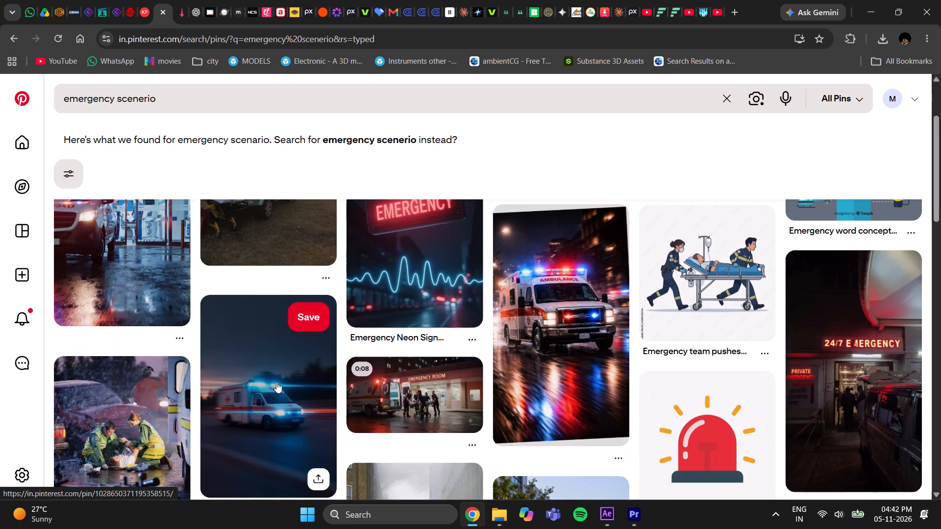
scroll(276, 382, down, 1)
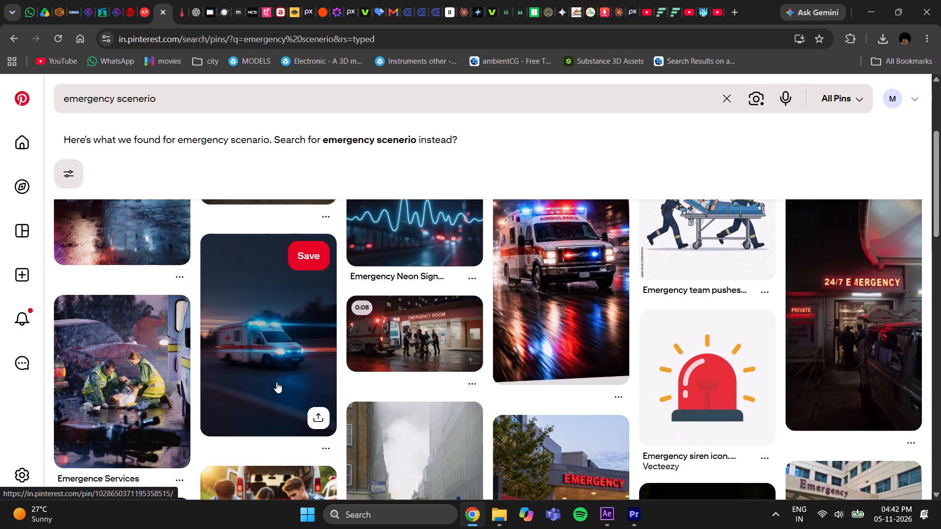
scroll(276, 382, down, 5)
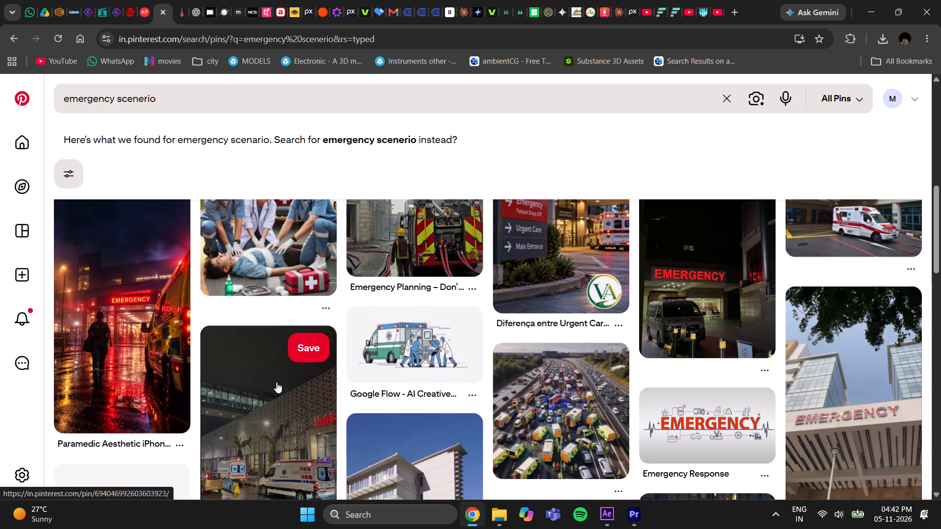
scroll(276, 382, up, 2)
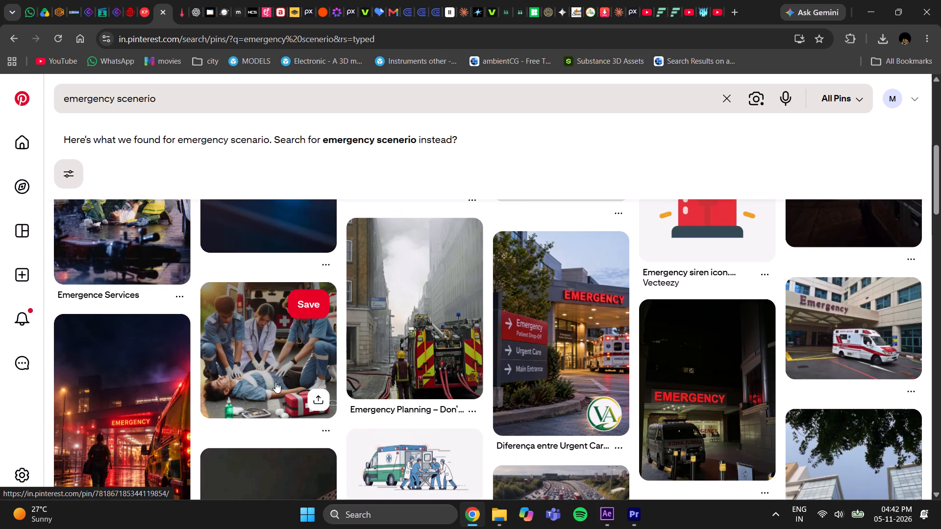
scroll(275, 382, down, 5)
scroll(274, 386, up, 5)
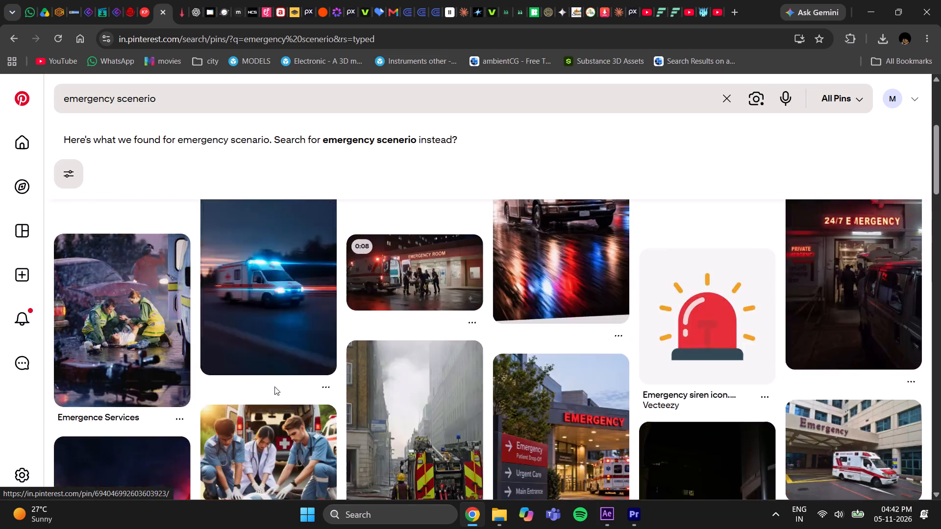
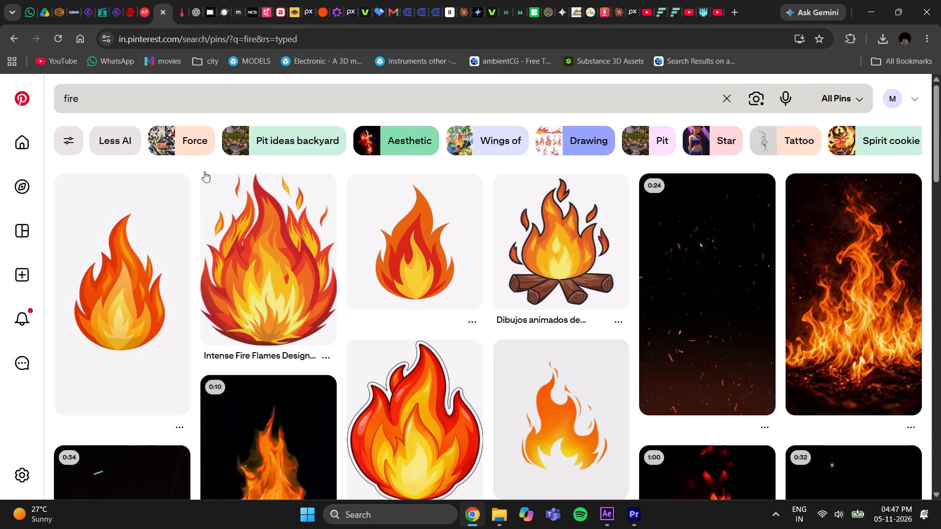
Browse the Pinterest fire results and examine the burning-building pin "Picture of the Day" as possible footage for the reel.
scroll(229, 296, down, 12)
scroll(516, 387, up, 4)
scroll(516, 388, down, 6)
scroll(516, 389, up, 5)
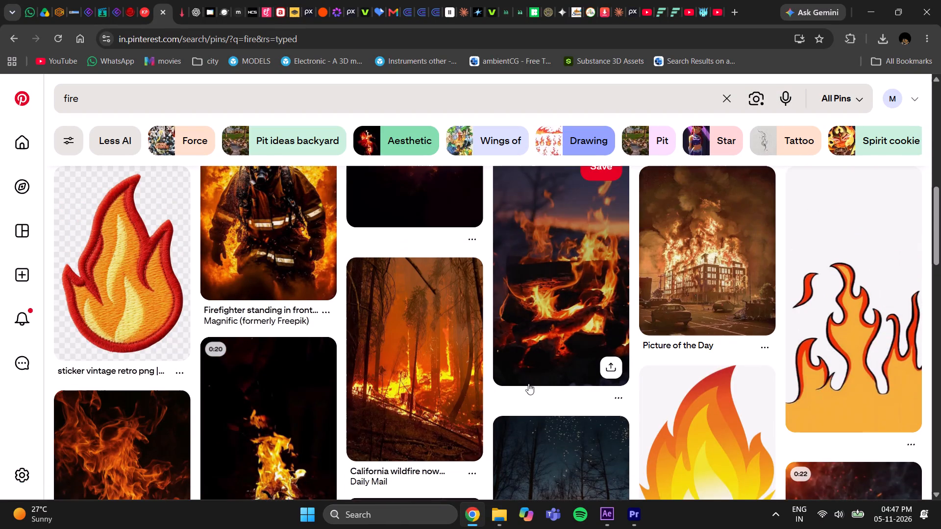
click(705, 260)
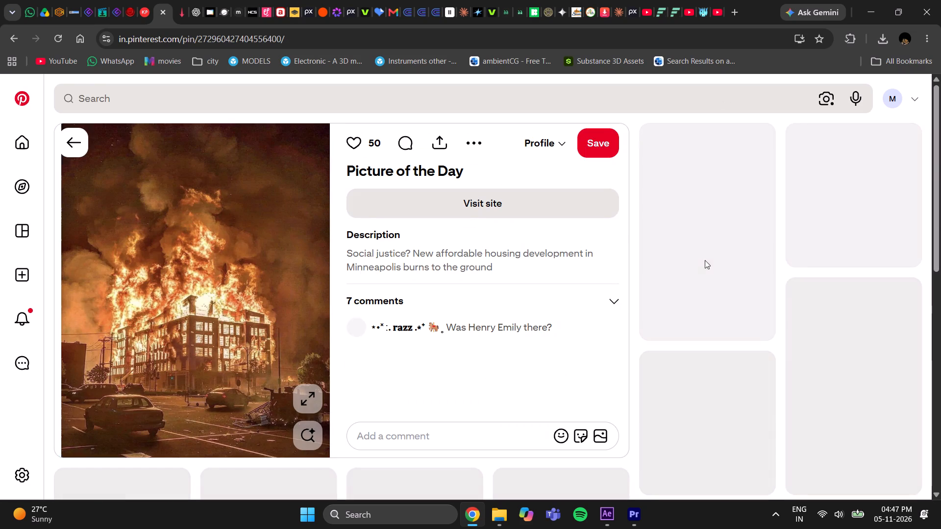
scroll(552, 333, down, 6)
scroll(552, 333, up, 6)
click(10, 40)
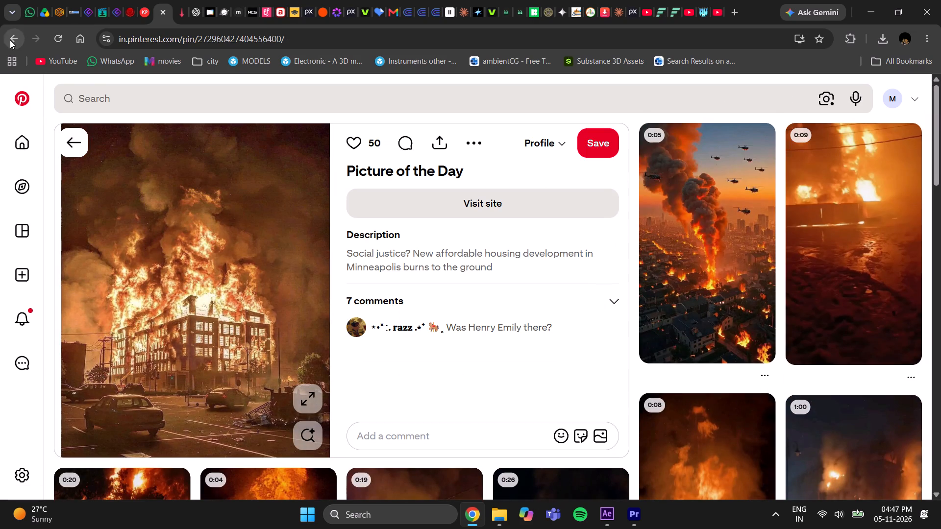
scroll(538, 412, down, 6)
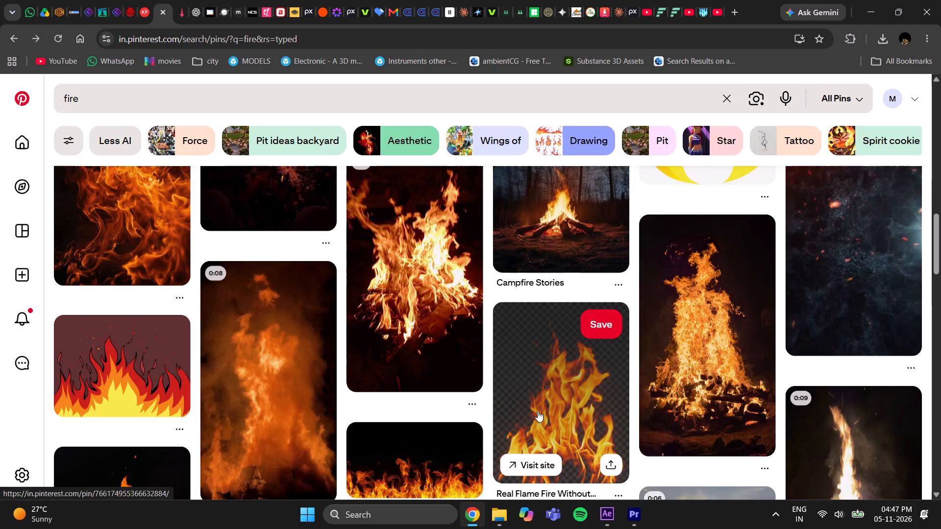
scroll(538, 412, down, 11)
scroll(538, 411, up, 15)
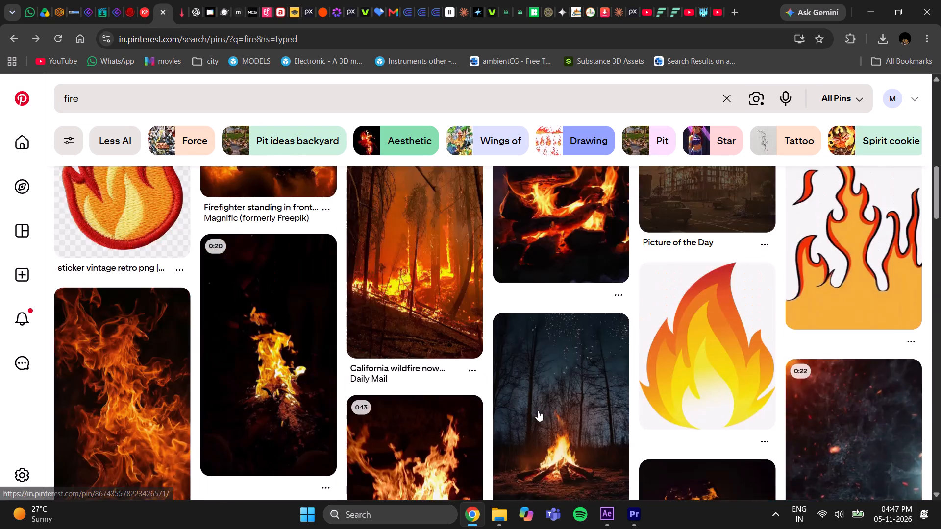
scroll(554, 396, up, 4)
Open the "Picture of the Day" burning-building pin again and download its image.
click(708, 383)
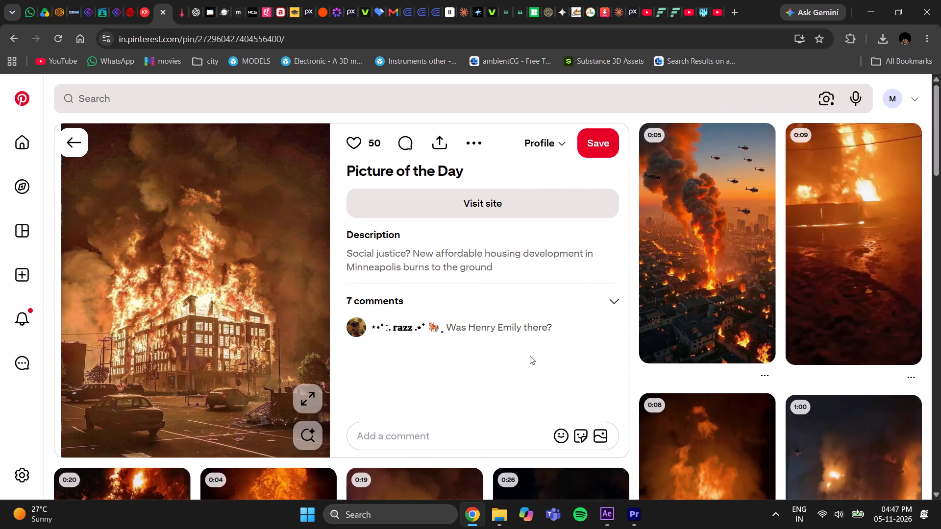
scroll(525, 376, down, 9)
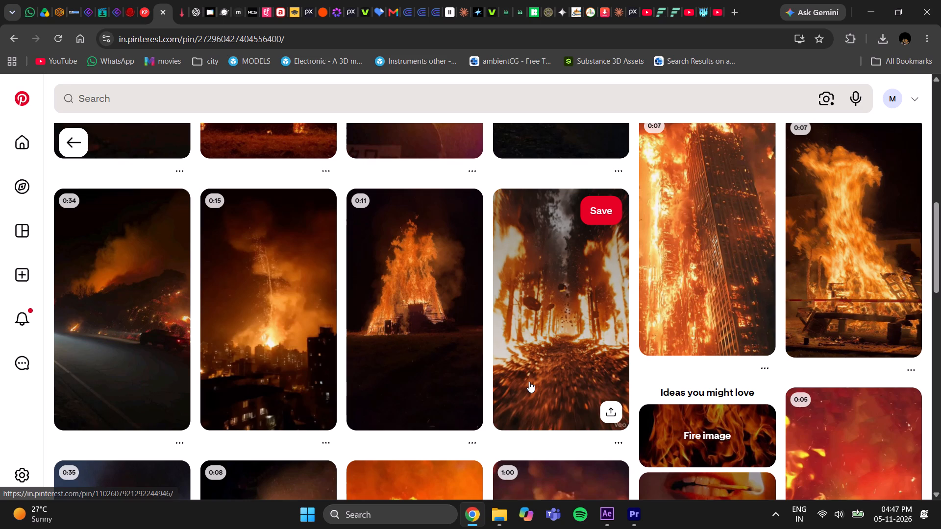
scroll(529, 382, up, 11)
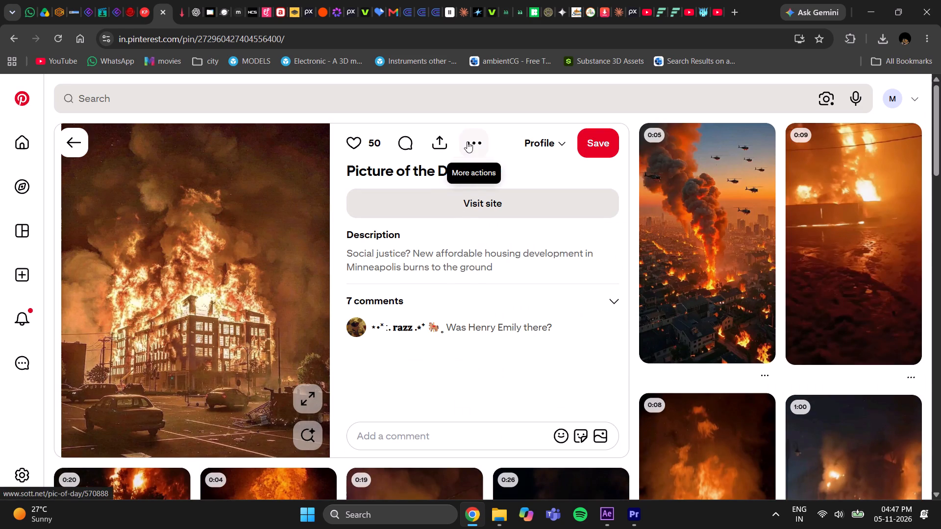
click(468, 142)
click(470, 181)
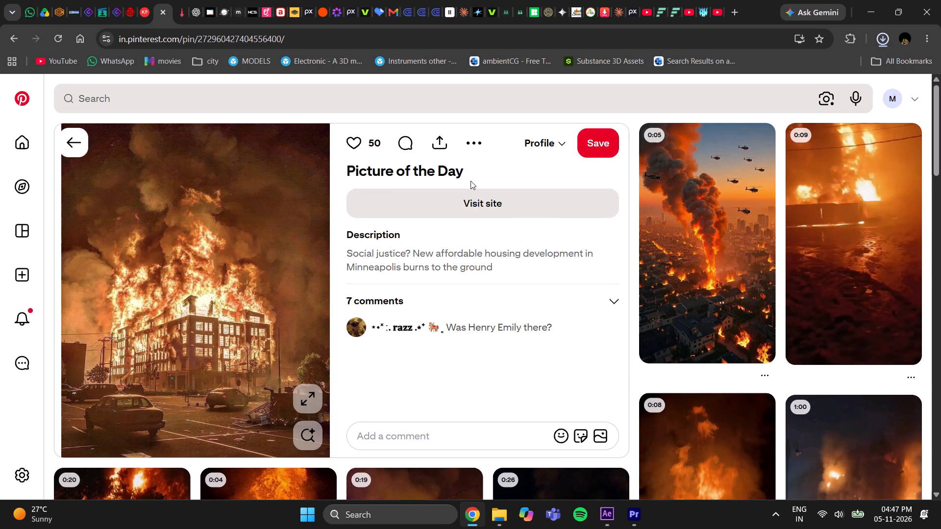
Bring the downloaded Picture of the Day image from the Downloads folder into Premiere Pro's Source monitor.
click(639, 518)
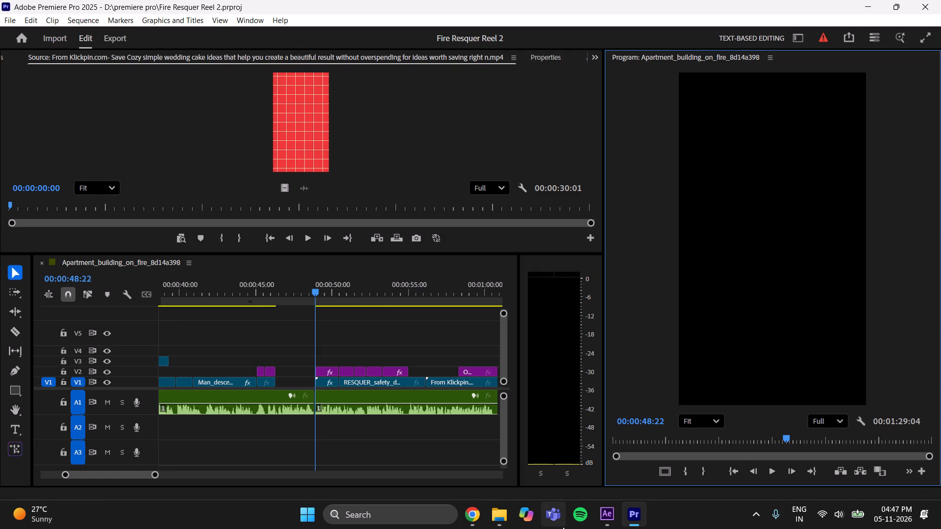
click(511, 516)
click(99, 28)
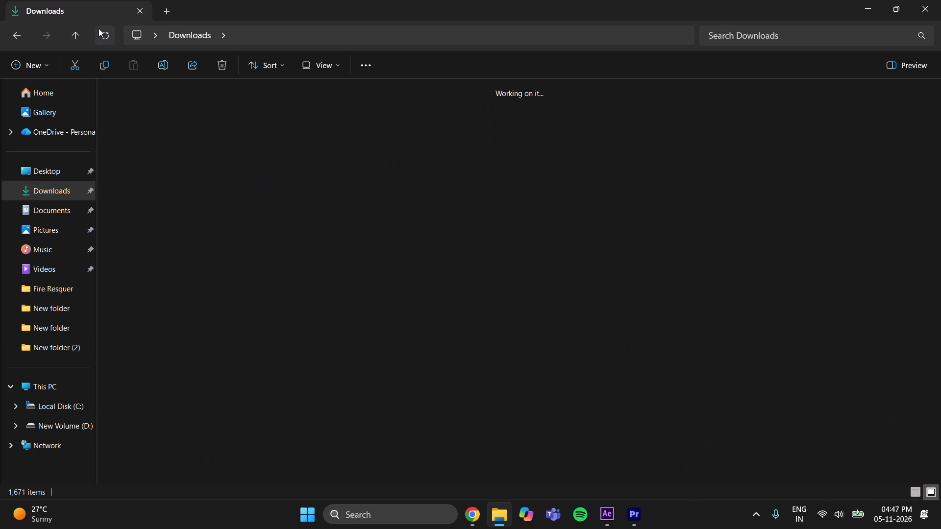
click(145, 141)
drag(140, 149, 619, 484)
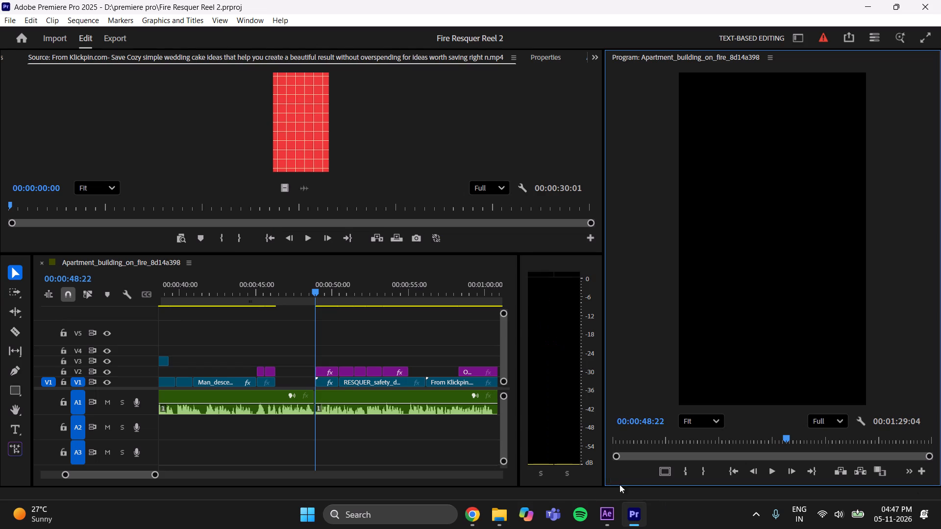
drag(619, 484, 313, 149)
Play the sequence repeatedly from about 00:00:45:00 through the empty gap to review the audio that needs visuals.
drag(314, 293, 275, 327)
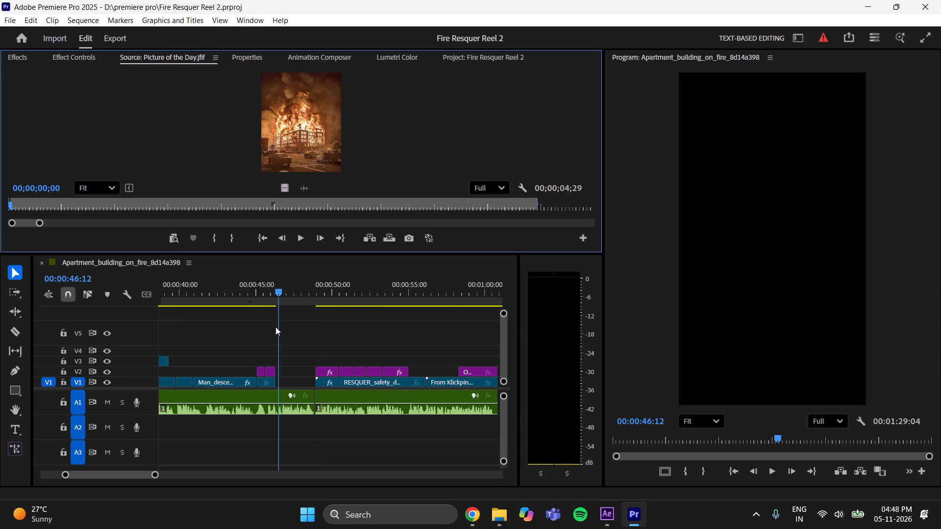
drag(275, 327, 259, 342)
key(space)
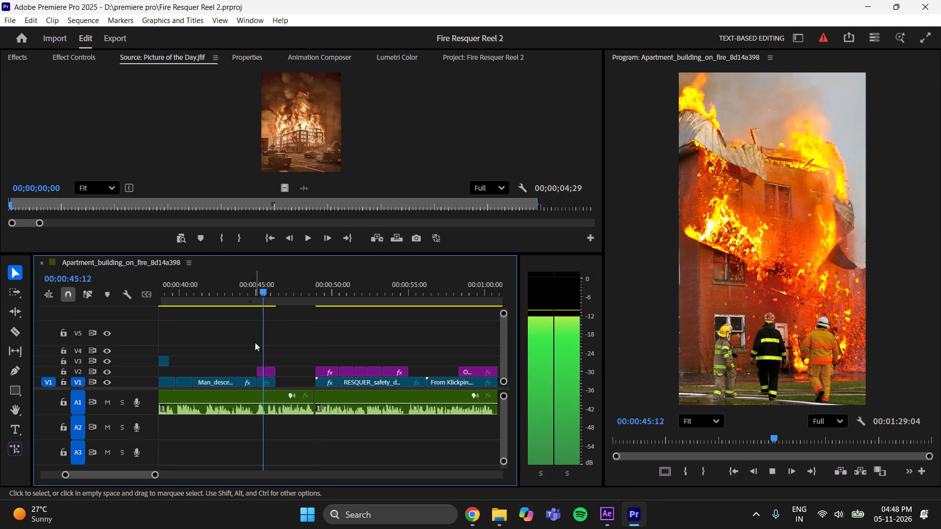
key(space)
key(space)
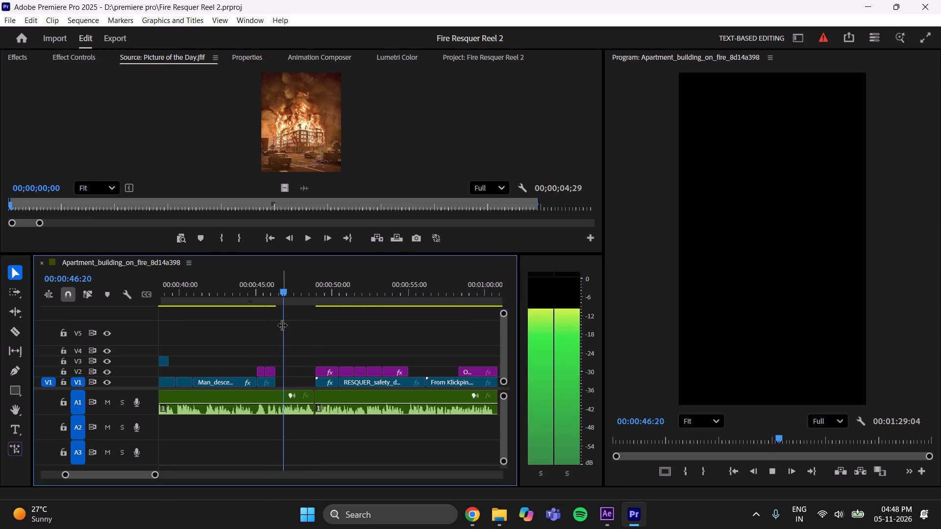
key(space)
drag(286, 284, 249, 356)
key(space)
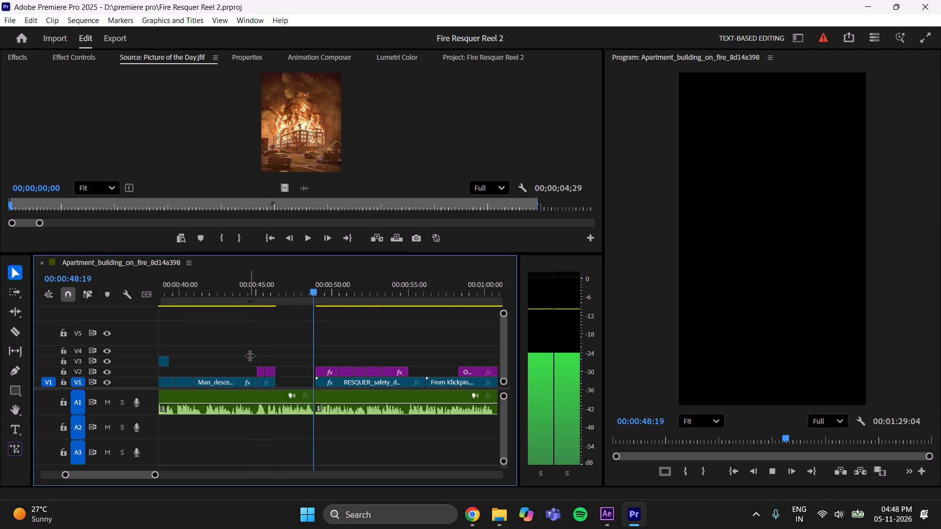
key(space)
drag(320, 287, 278, 367)
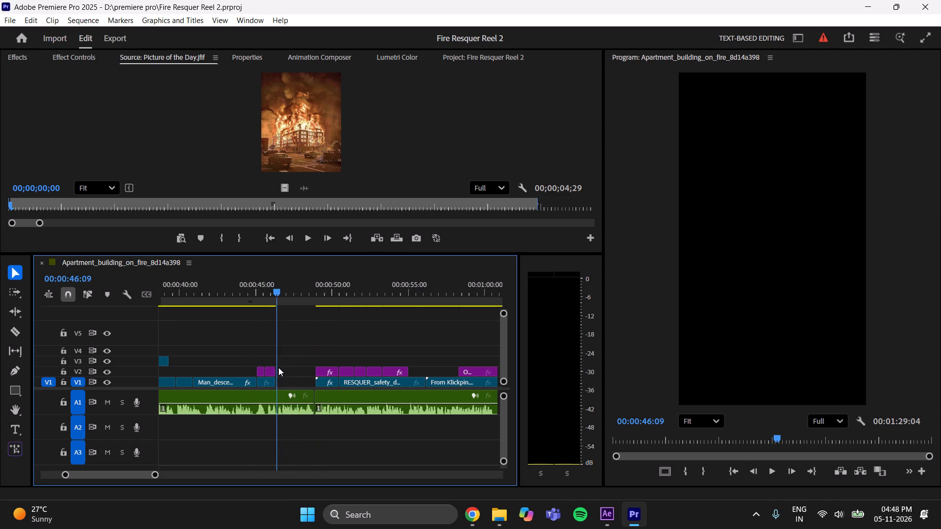
drag(278, 367, 277, 373)
key(space)
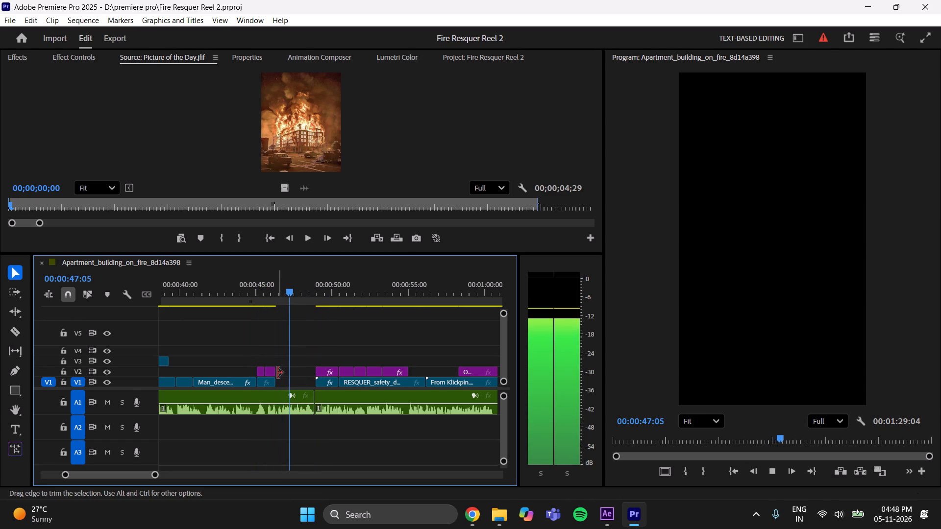
key(space)
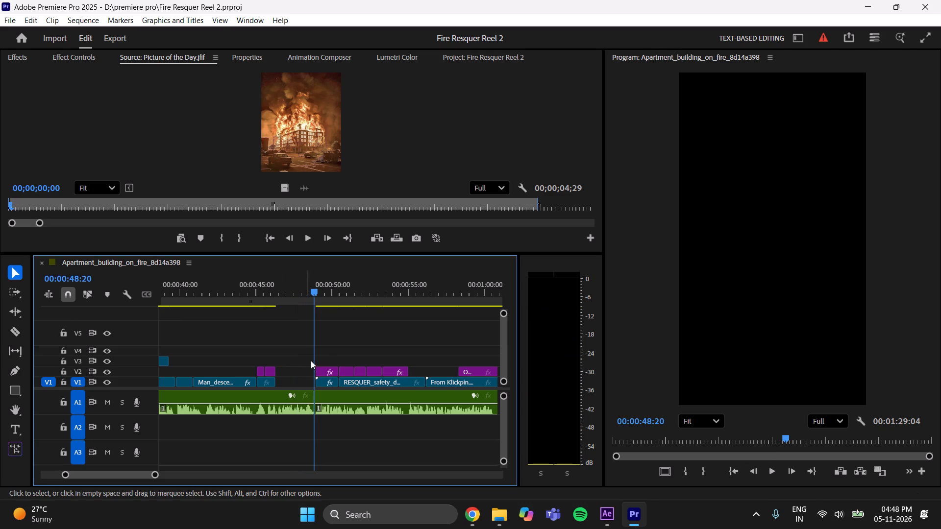
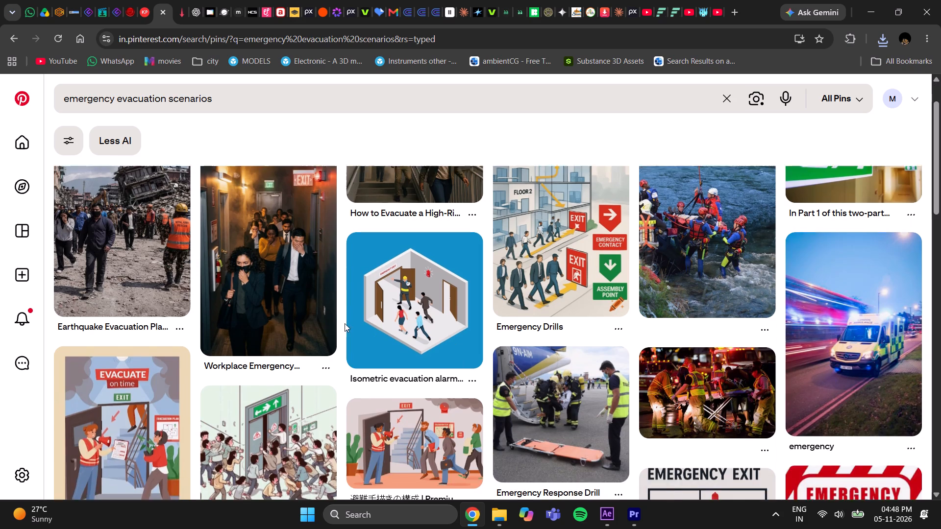
Browse the Pinterest results for "emergency evacuation scenarios" and examine them for footage that suits the gap in the reel.
scroll(345, 323, down, 1)
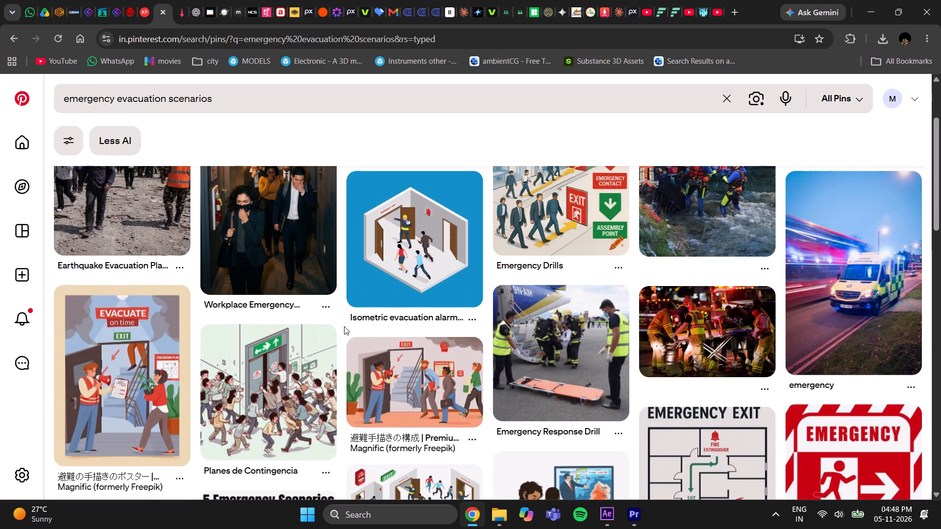
scroll(344, 326, down, 7)
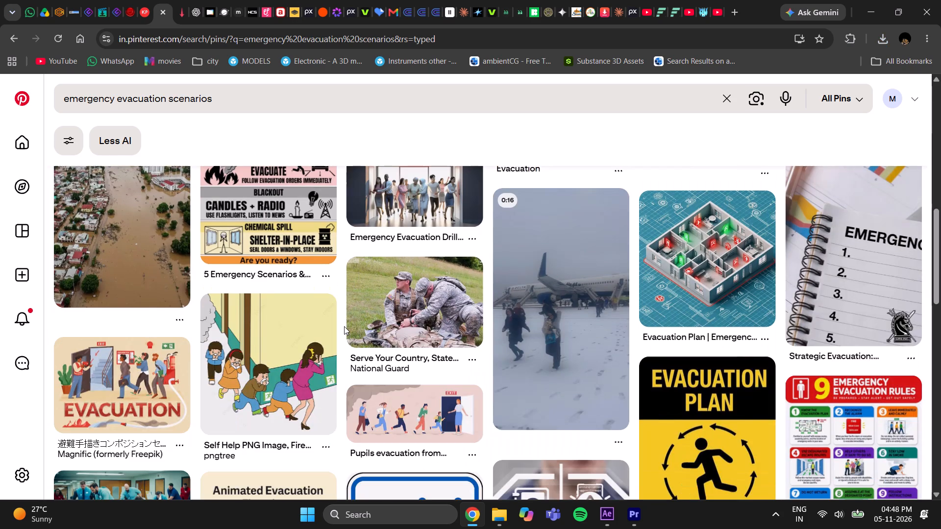
scroll(344, 326, down, 5)
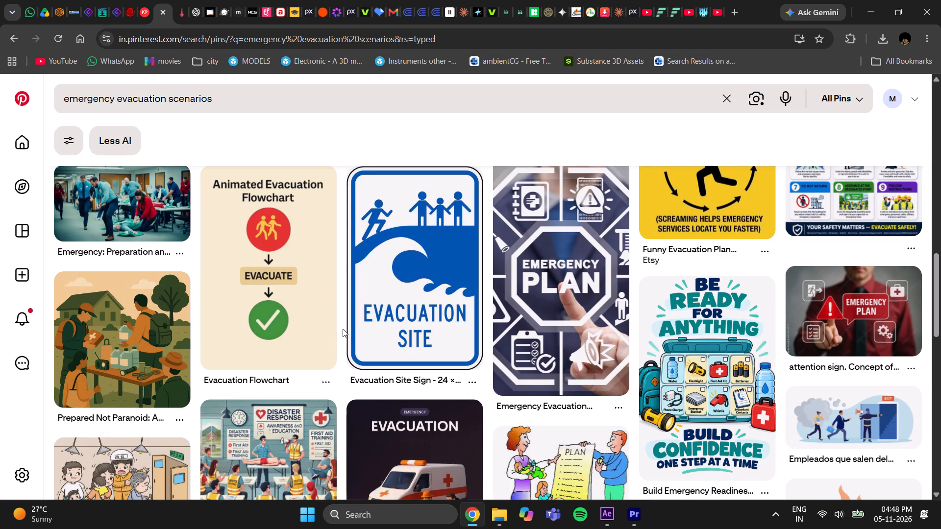
scroll(343, 331, down, 5)
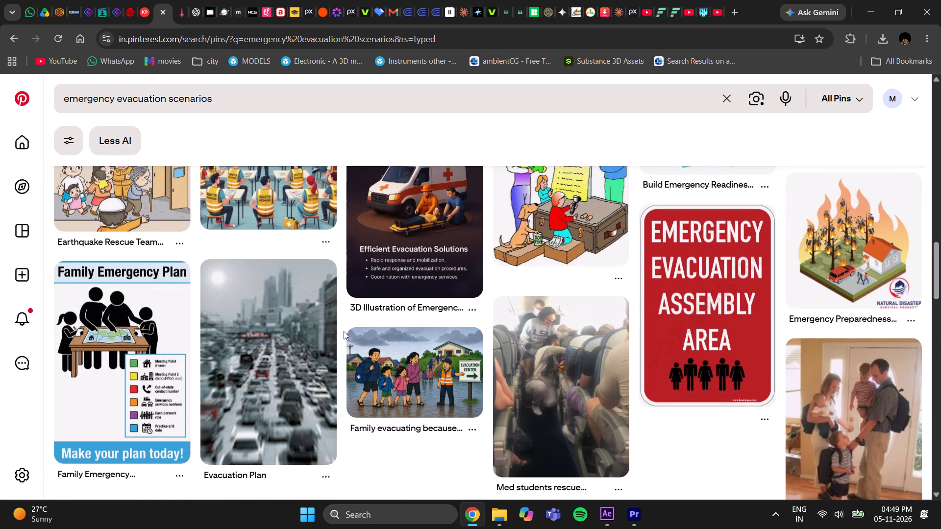
scroll(344, 331, down, 5)
scroll(344, 330, up, 1)
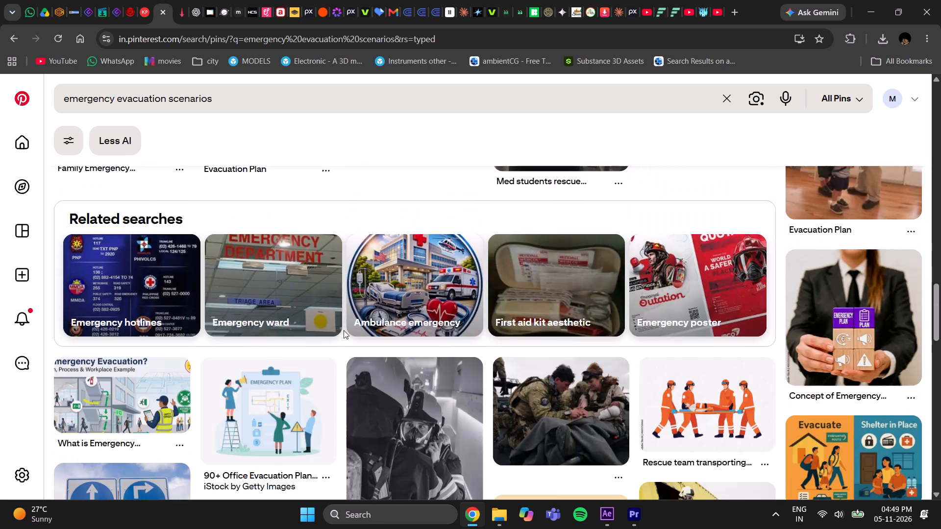
scroll(344, 330, up, 1)
scroll(344, 330, down, 8)
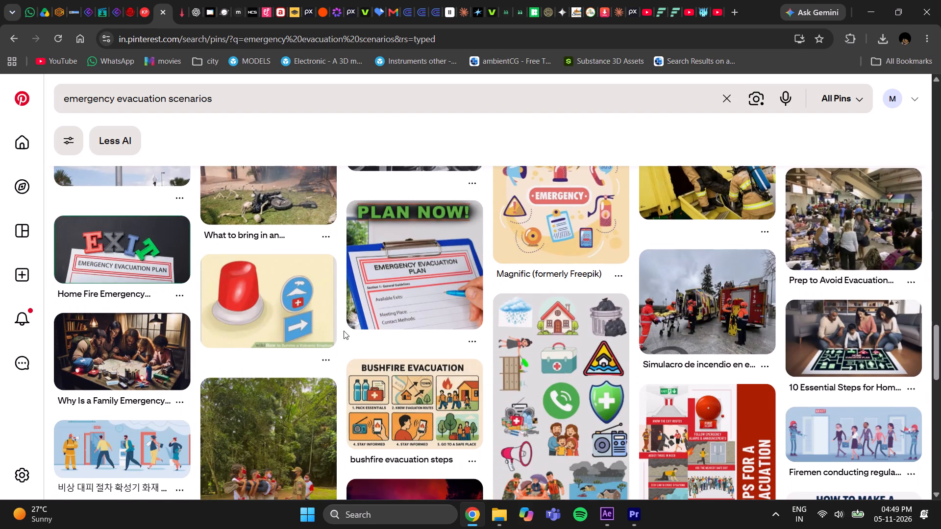
scroll(344, 331, down, 9)
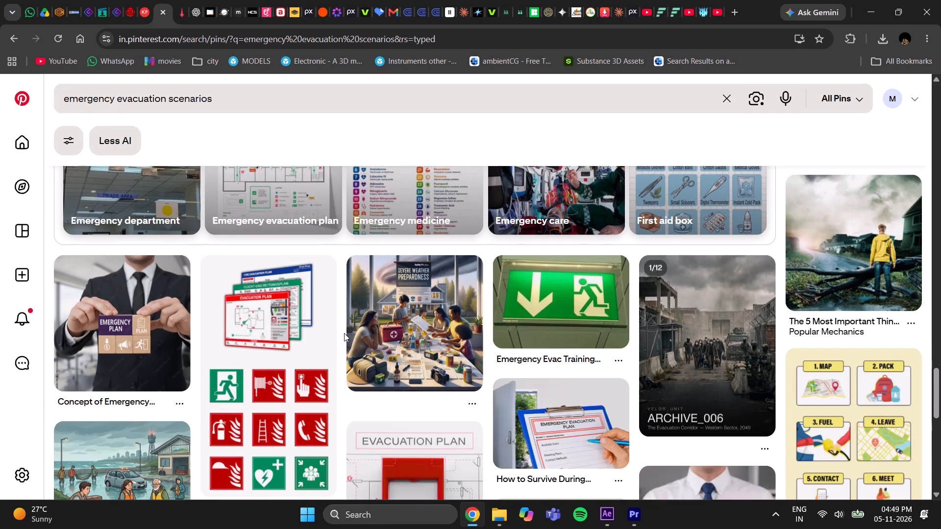
scroll(345, 334, down, 12)
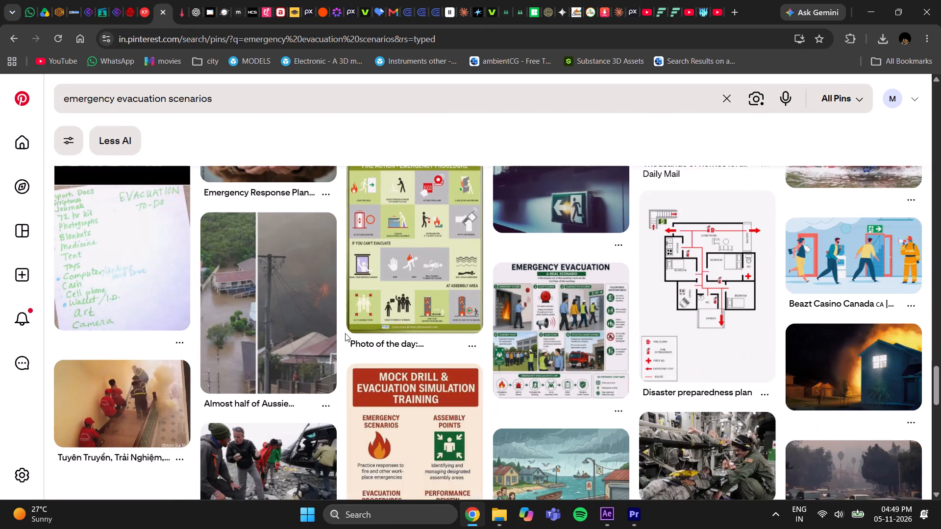
scroll(346, 332, down, 5)
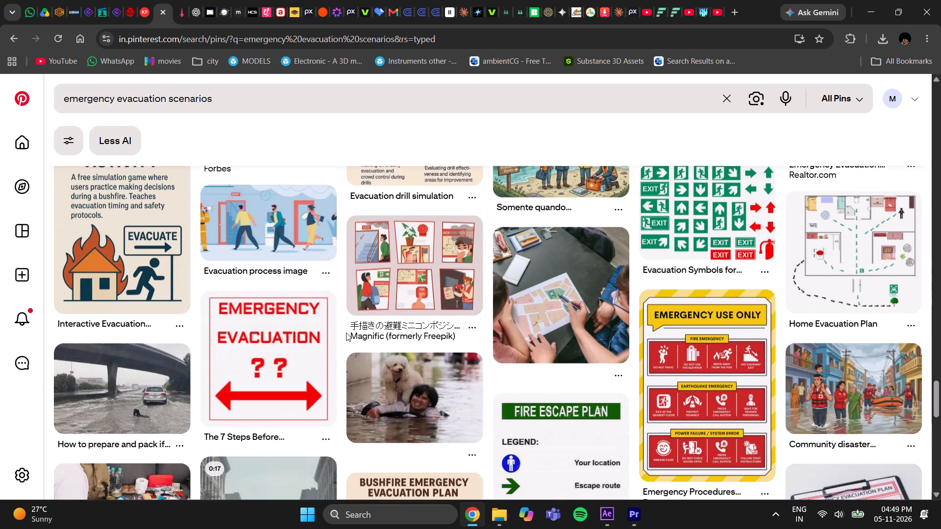
scroll(345, 333, down, 4)
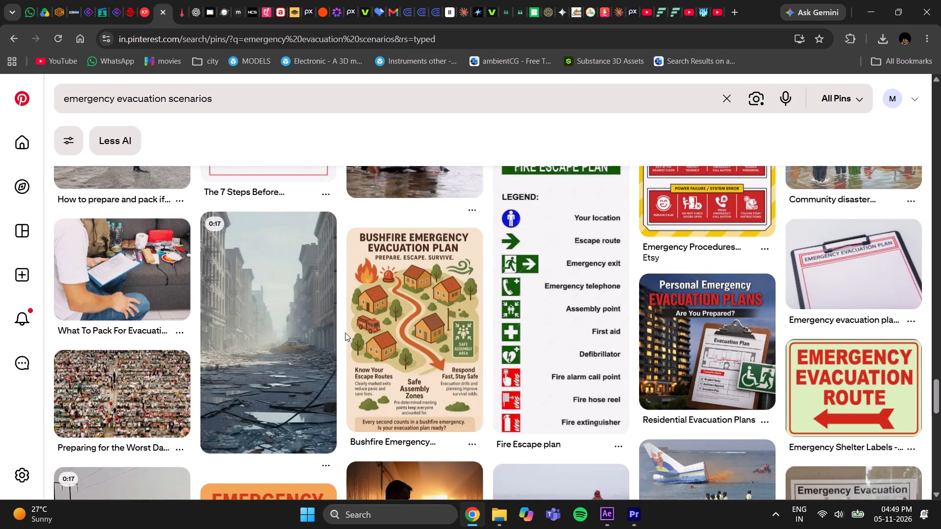
Open the ruined-street "Urban Destruction" video pin by DisasterVerse and preview its footage.
click(313, 330)
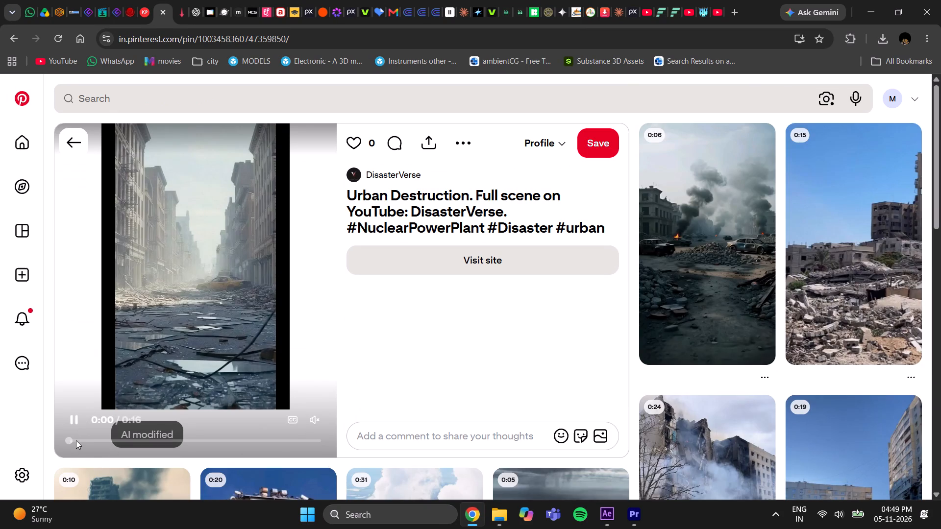
drag(72, 440, 127, 445)
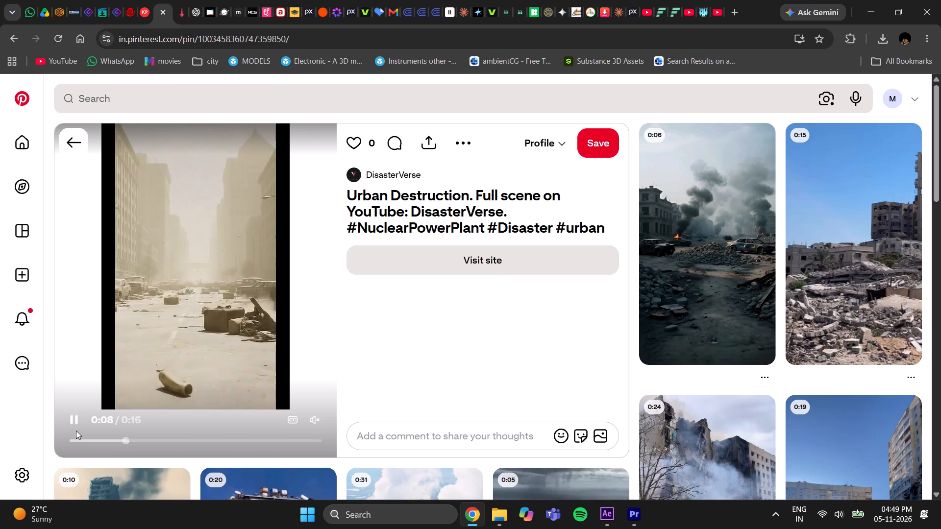
key(space)
scroll(334, 366, up, 2)
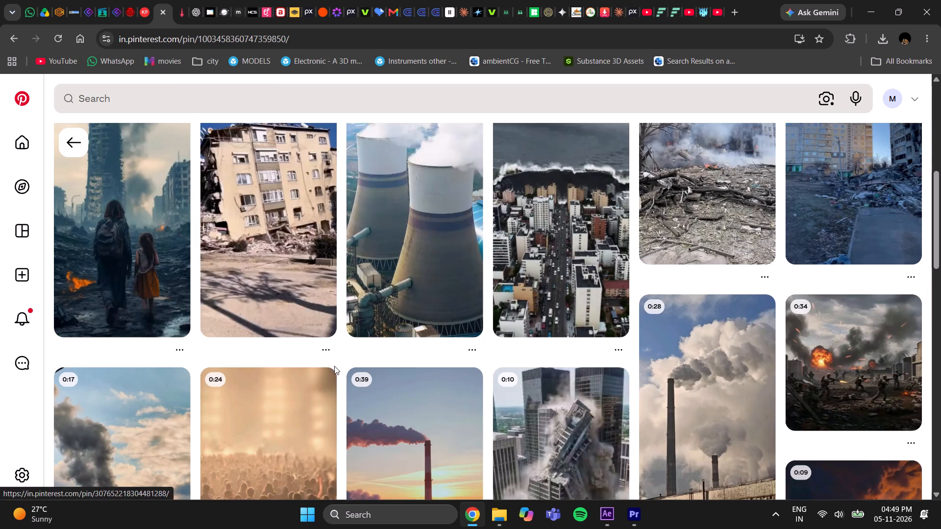
scroll(334, 366, up, 8)
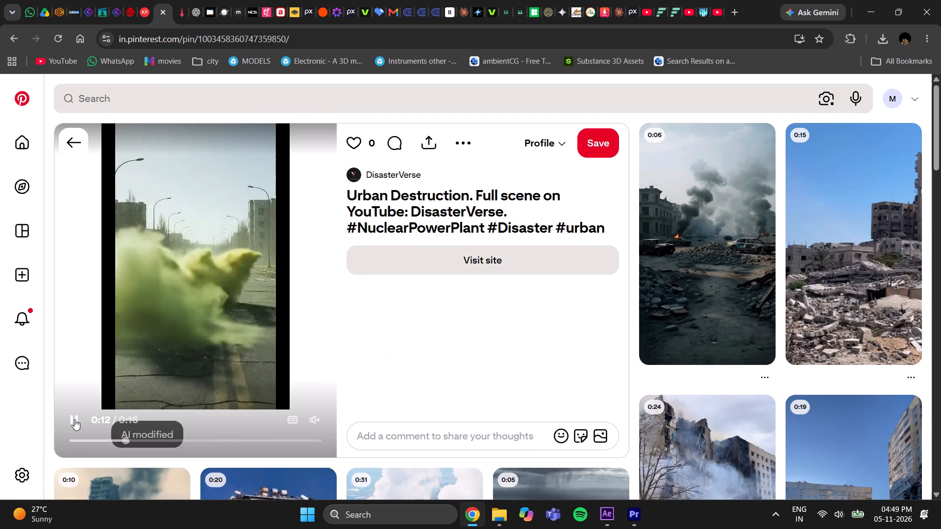
click(72, 422)
Copy the Urban Destruction pin's link and download its video through the KlickPin Pinterest Video Downloader.
click(426, 142)
click(327, 213)
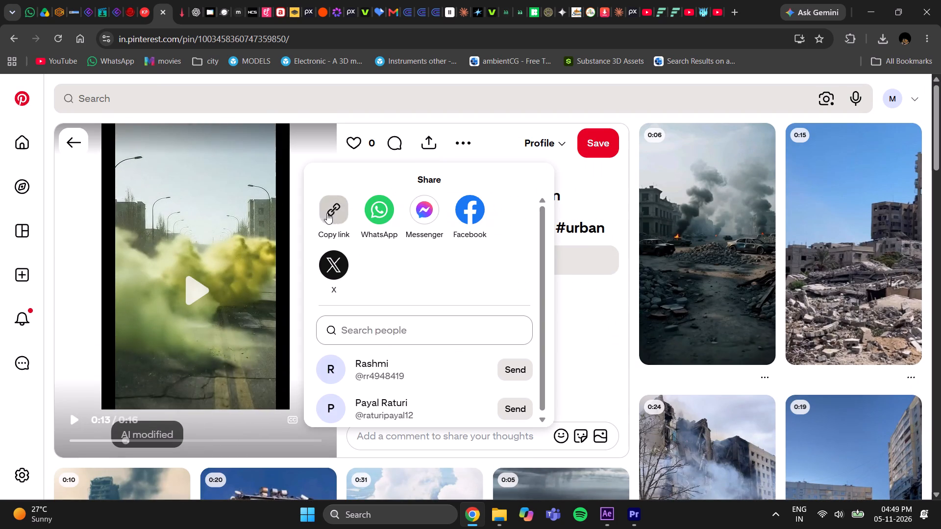
click(145, 12)
scroll(303, 286, up, 5)
click(11, 41)
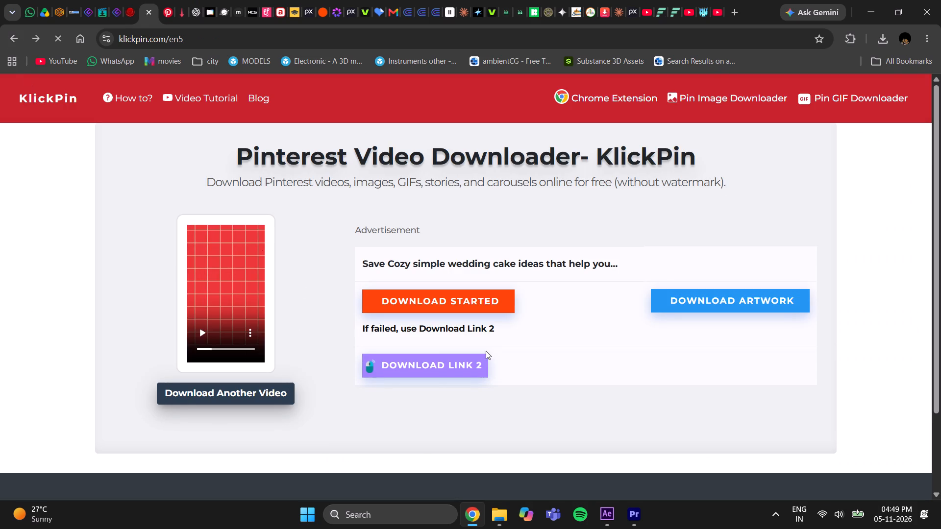
scroll(396, 341, up, 4)
click(334, 260)
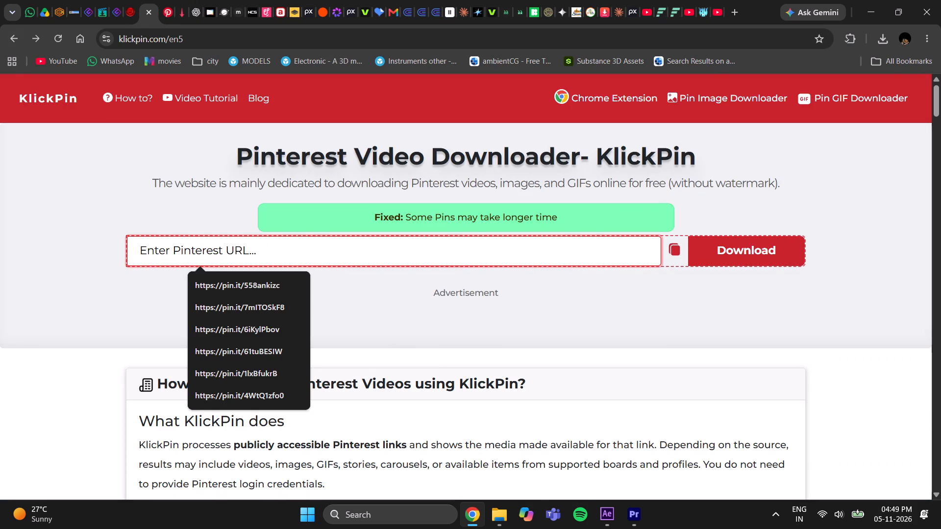
key(ctrl+v)
key(Return)
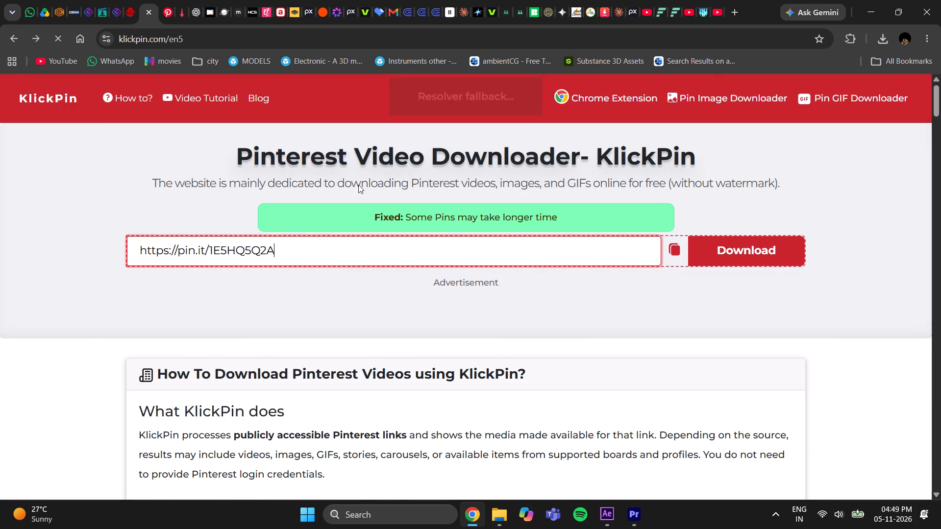
click(504, 198)
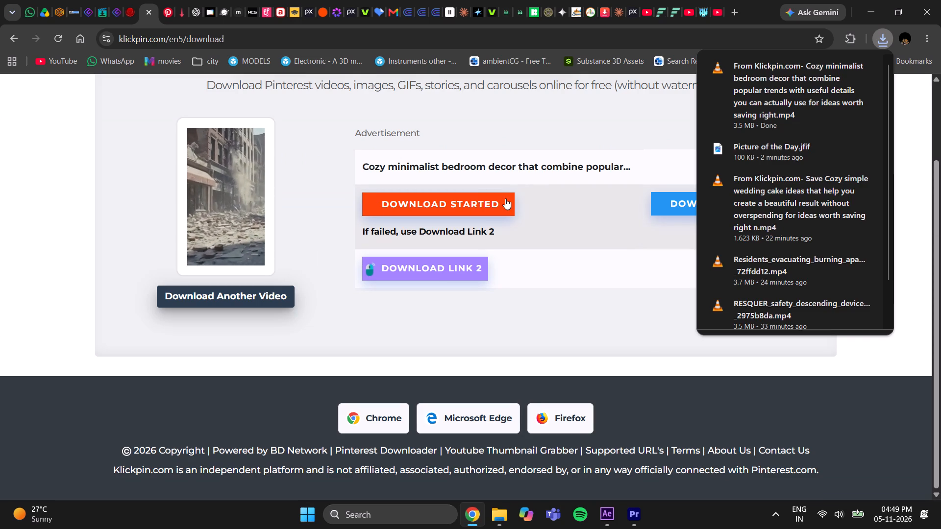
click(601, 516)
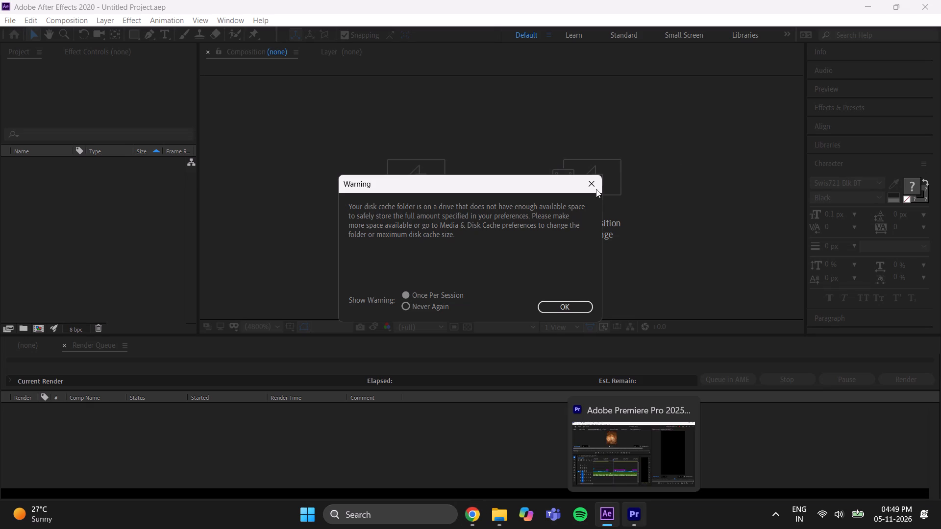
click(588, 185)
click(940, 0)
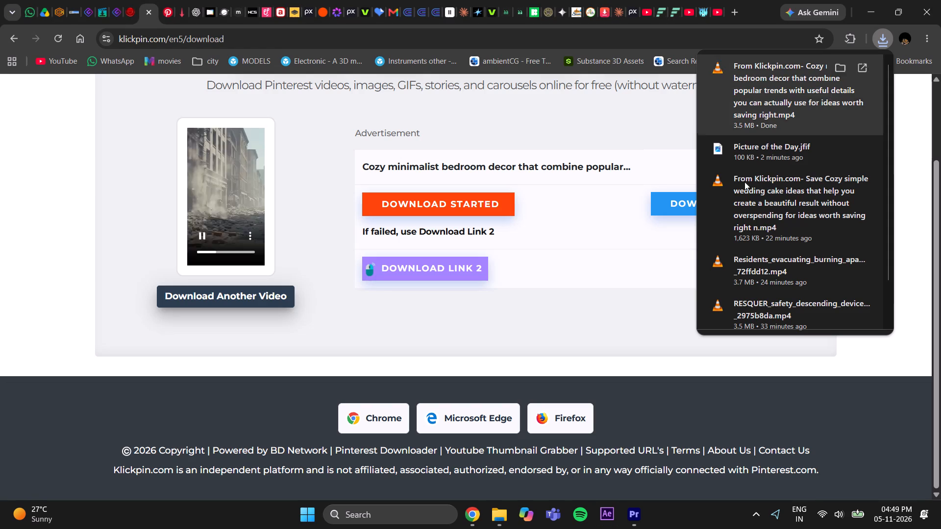
Bring the newly downloaded KlickPin ruined-street video from the Downloads folder into Premiere Pro's Source monitor.
click(631, 515)
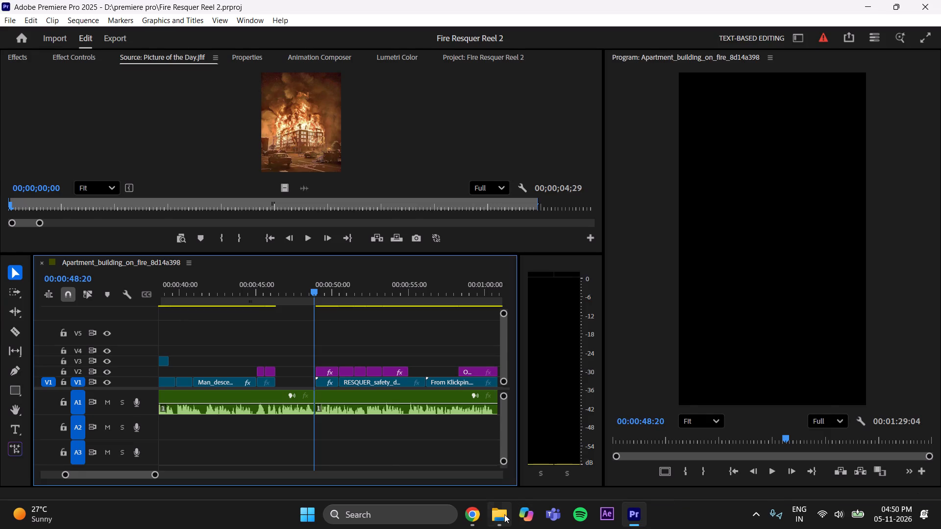
click(500, 514)
click(103, 39)
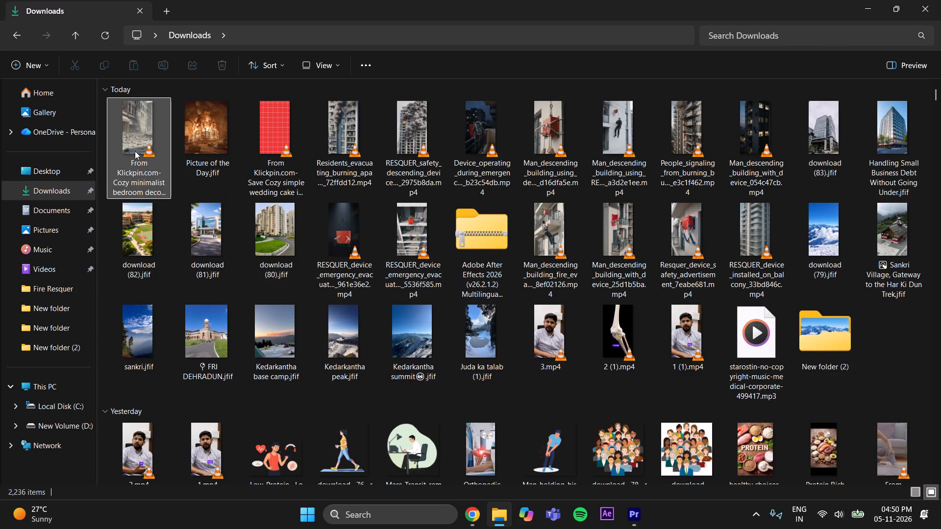
drag(131, 143, 532, 375)
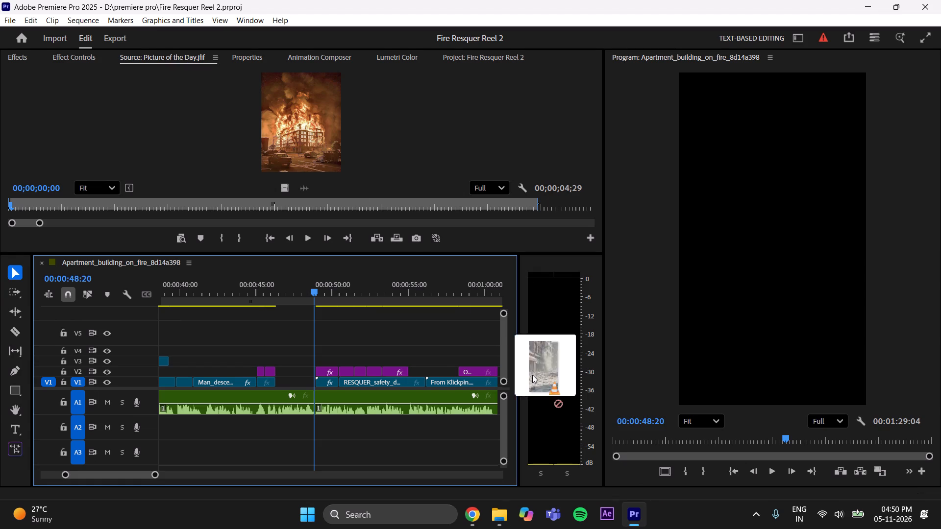
drag(532, 375, 304, 127)
Play the sequence from about 00:00:46:00 through the empty gap to hear the audio that needs a visual.
drag(314, 291, 278, 338)
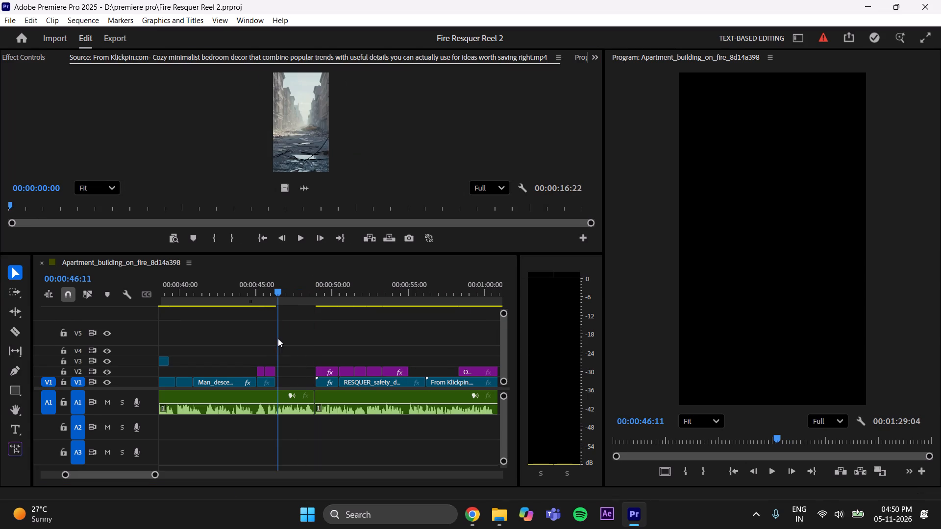
drag(278, 338, 273, 346)
key(space)
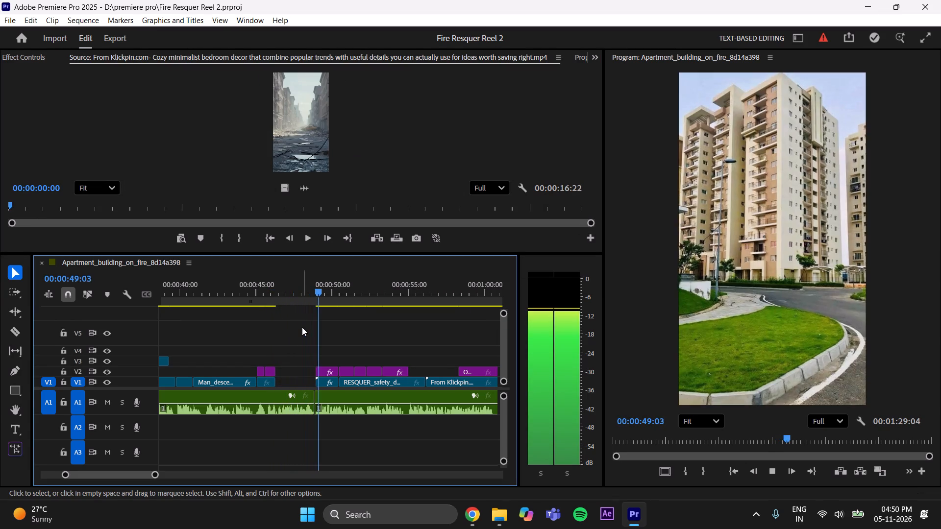
key(space)
Scrub the ruined-street source video and mark the hazy street shot with In at 00:00:06:14 and Out at 00:00:11:09.
drag(13, 205, 79, 218)
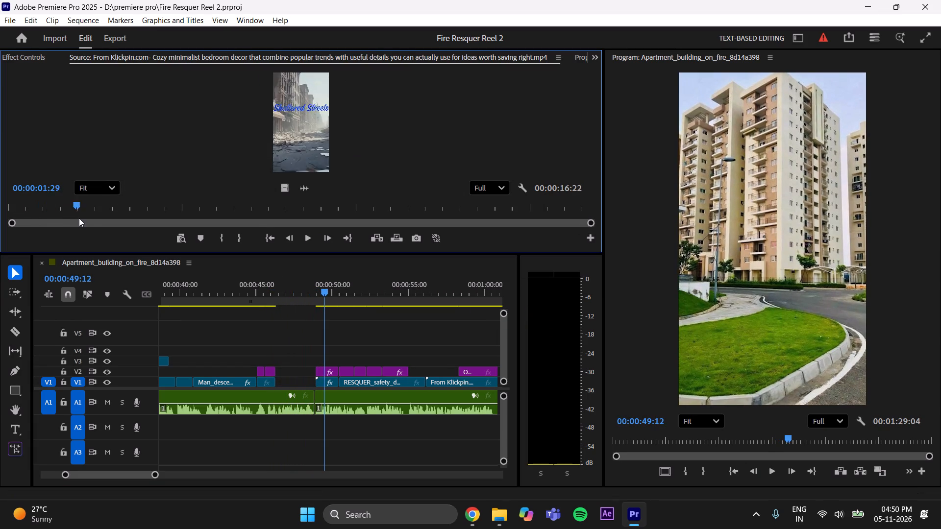
drag(79, 218, 249, 240)
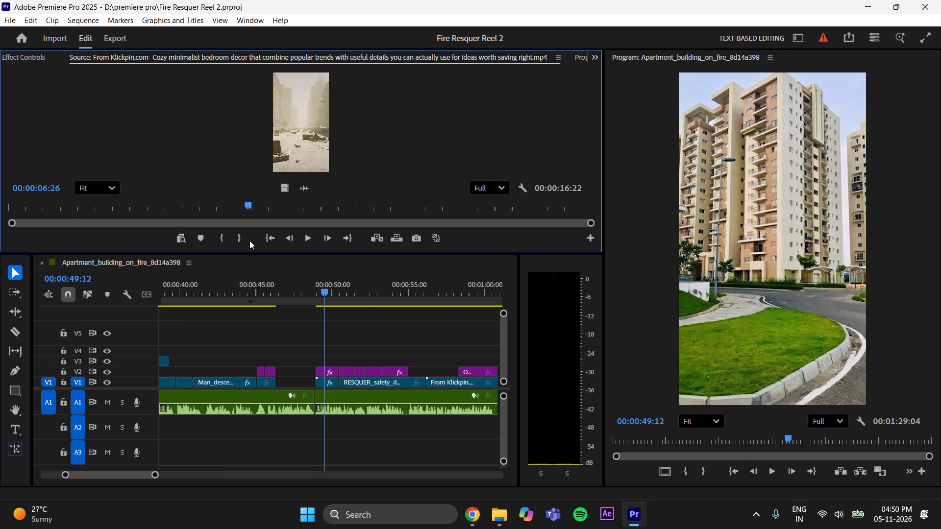
drag(249, 240, 299, 247)
drag(299, 214, 257, 221)
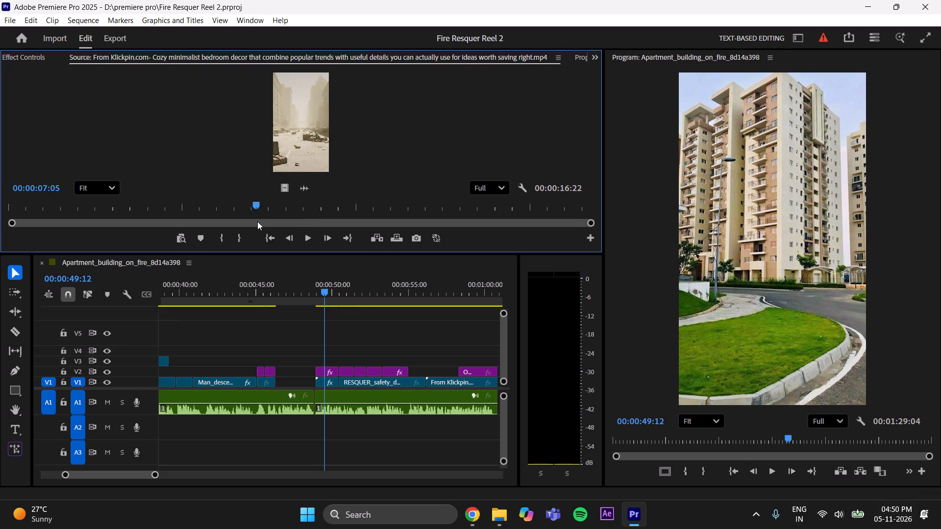
drag(257, 221, 235, 221)
click(220, 231)
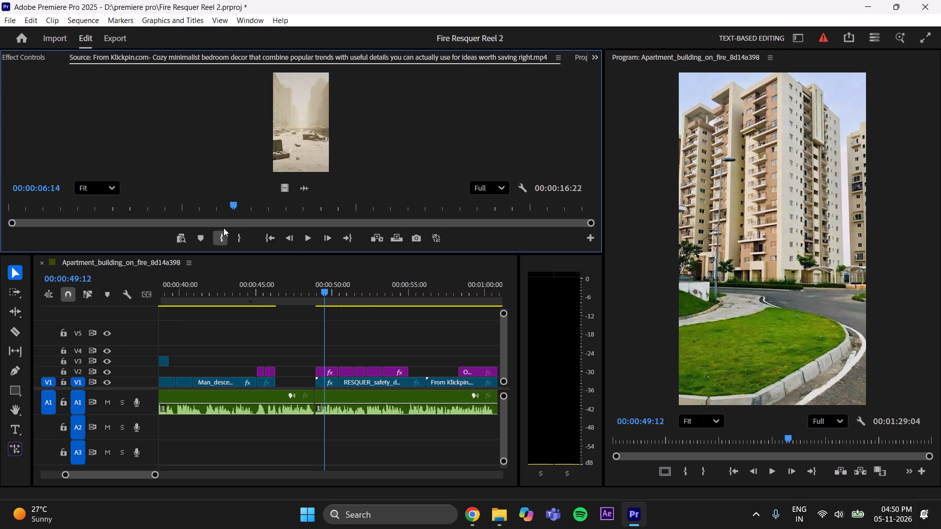
drag(235, 206, 425, 238)
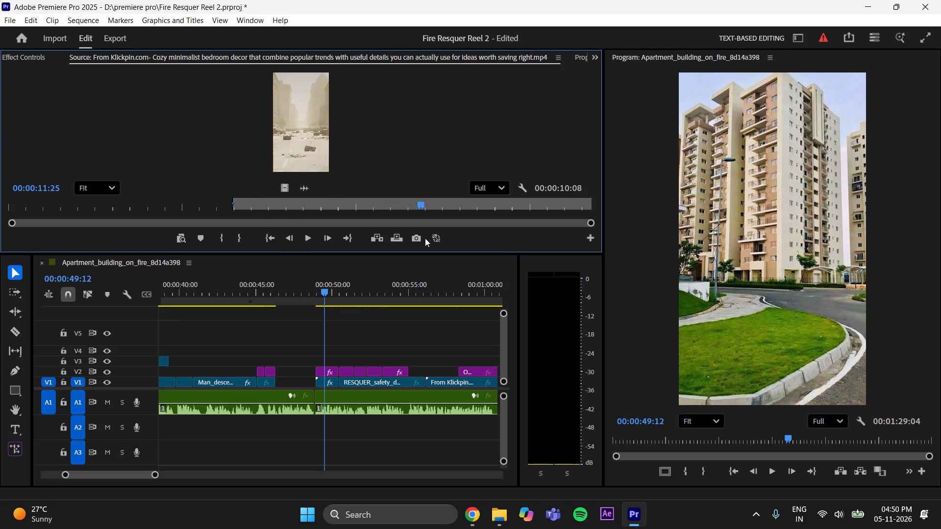
drag(425, 238, 403, 242)
click(237, 234)
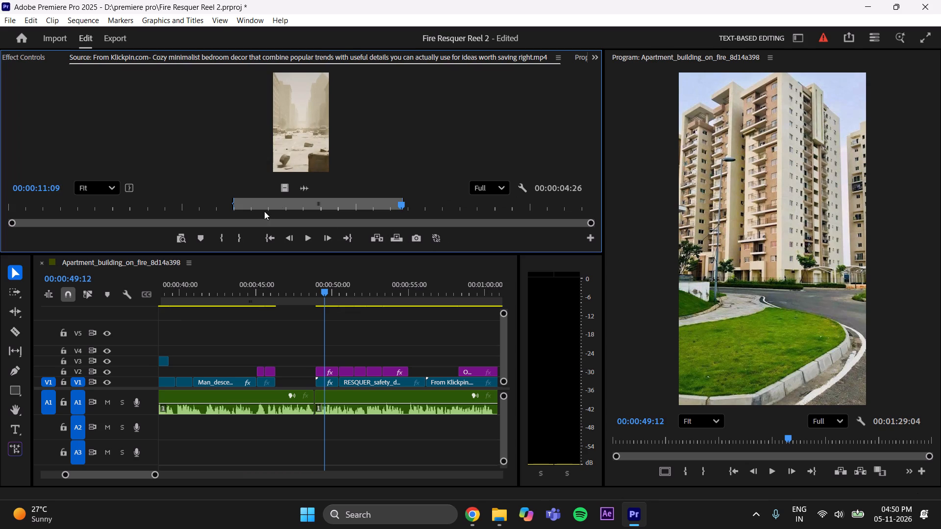
Place only the video of the marked shot on V1 after 00:00:46:01, with its end trimmed to fit the gap.
drag(287, 192, 276, 360)
drag(345, 359, 311, 377)
drag(293, 361, 290, 383)
click(290, 344)
Play the sequence from just before the gap to about 00:00:48:21 to review the inserted ruined-street shot.
drag(314, 290, 279, 312)
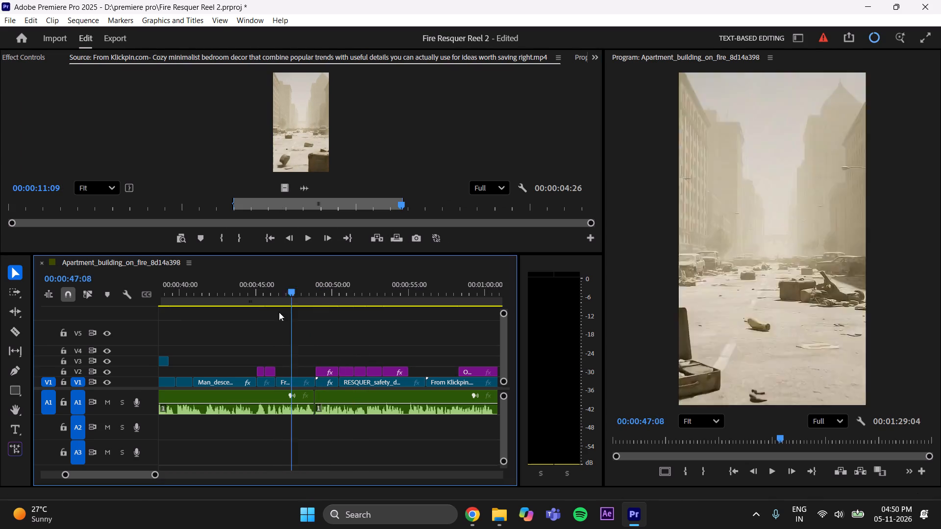
drag(279, 312, 269, 326)
key(space)
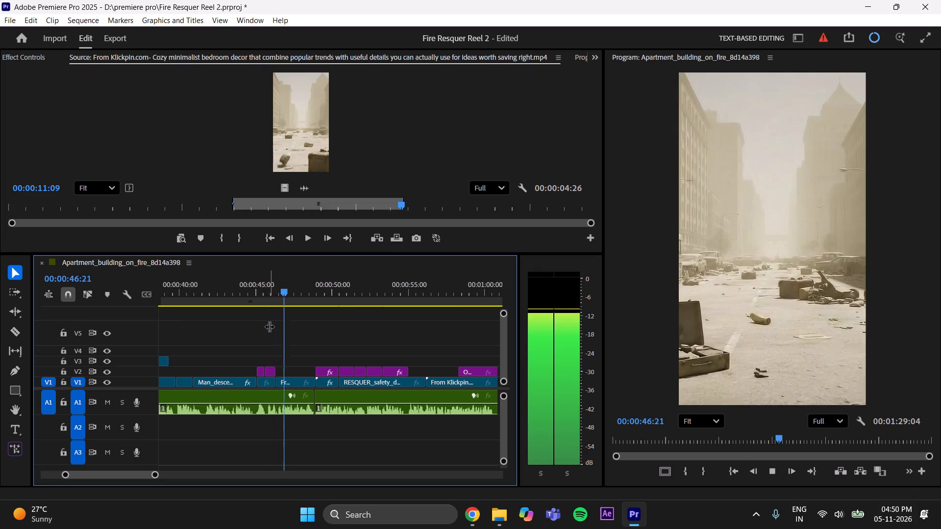
key(space)
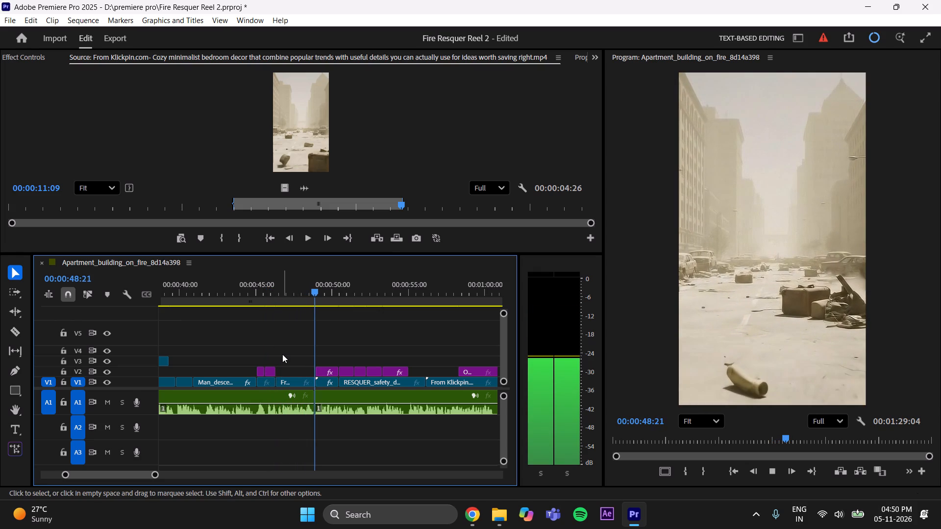
Save the project with the inserted ruined-street shot.
key(ctrl+s)
key(space)
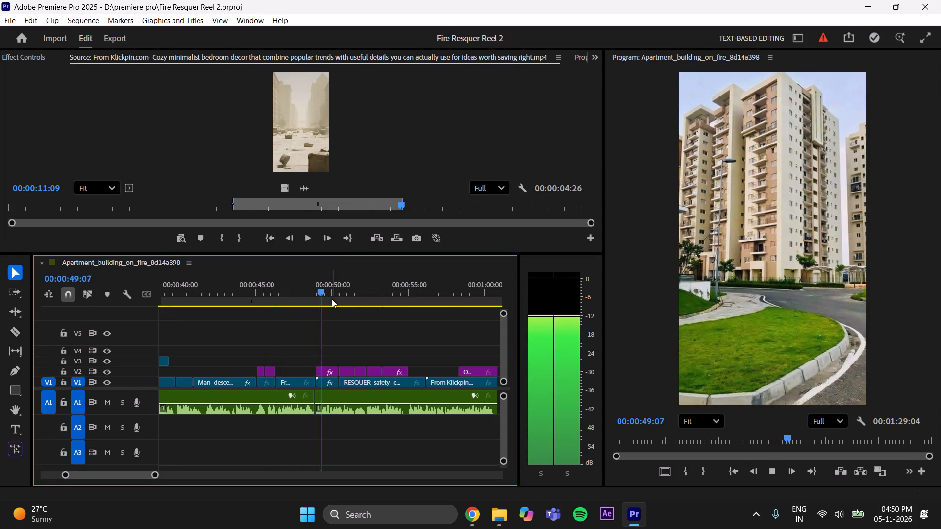
key(space)
Add the Ease Fade Separately 3 text preset from Animation Composer over the ruined-street shot at 00:00:46:11.
drag(320, 291, 275, 364)
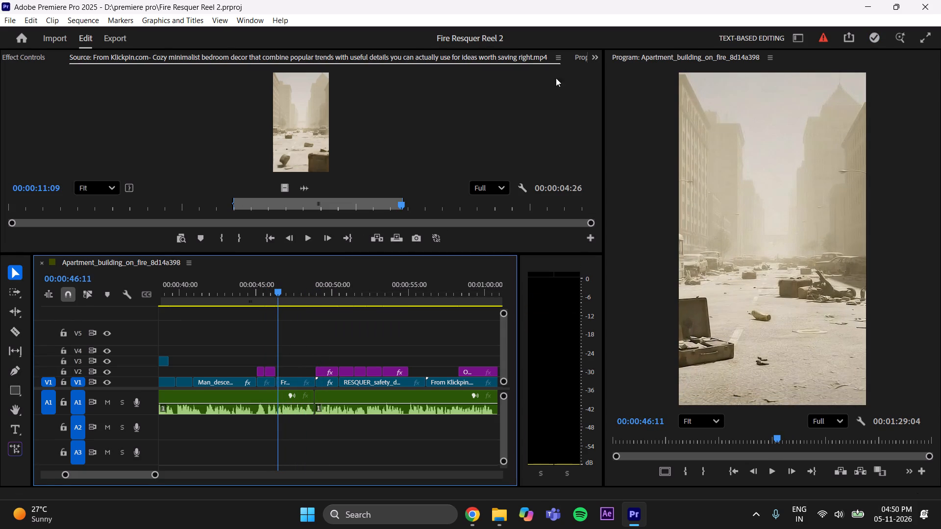
click(580, 58)
click(580, 58)
click(580, 56)
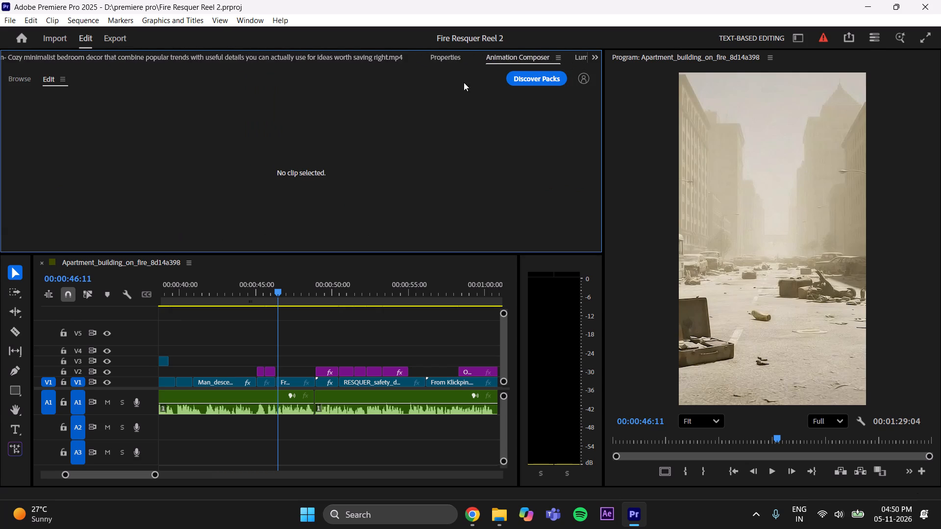
click(25, 81)
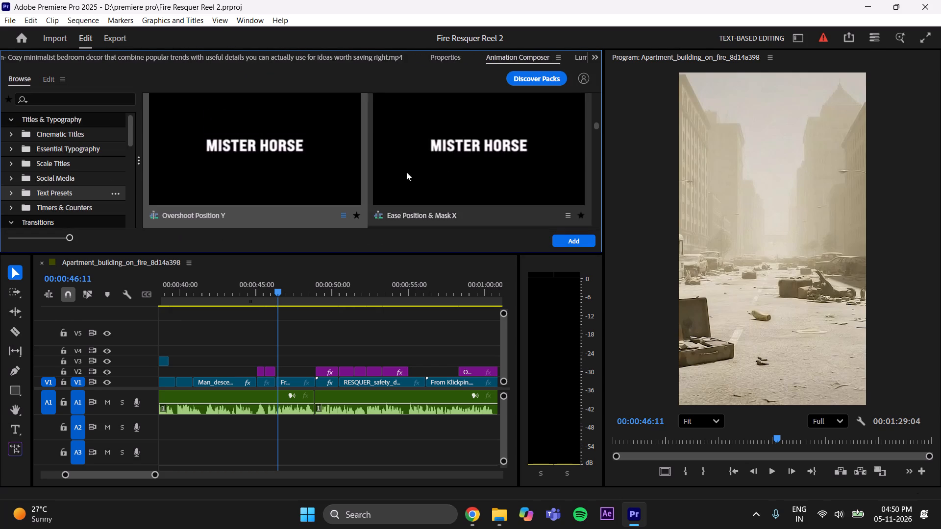
scroll(442, 169, down, 6)
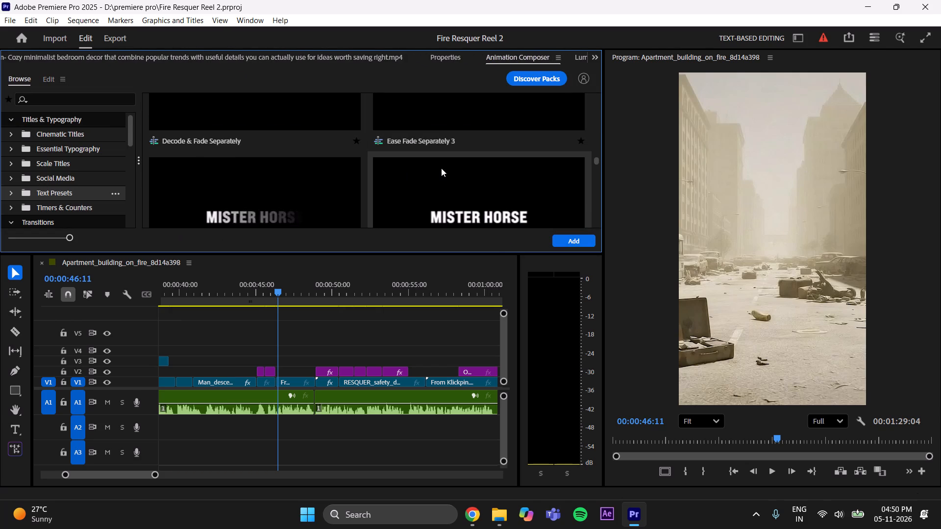
scroll(431, 174, up, 2)
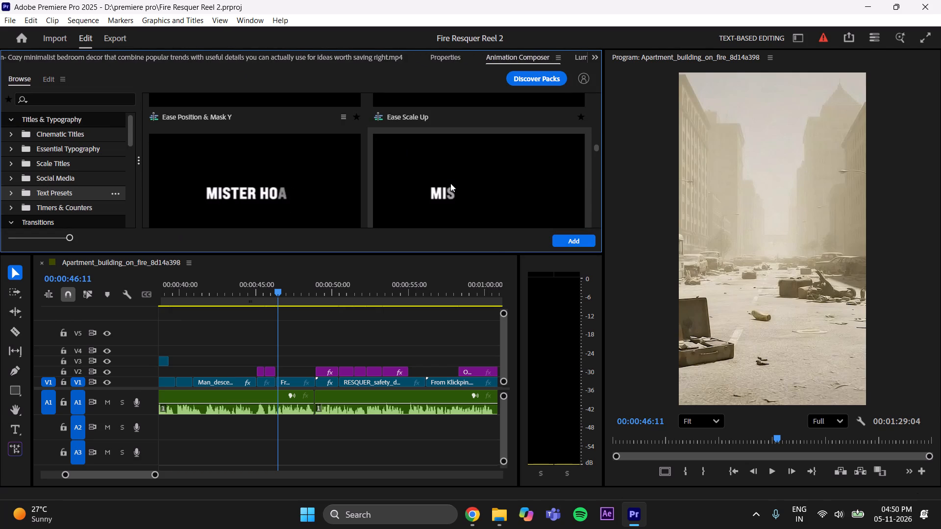
click(450, 183)
click(569, 237)
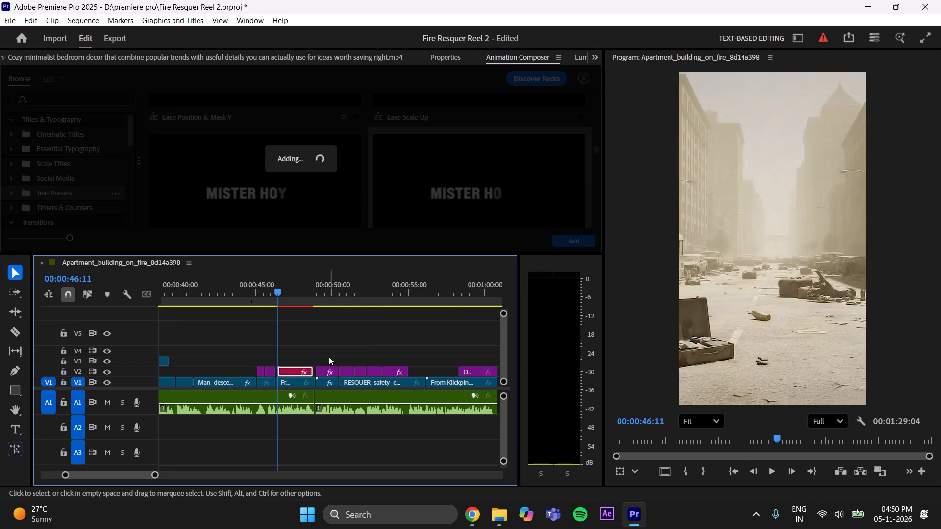
Align the new title on V2 with the start of the ruined-street shot and set its duration to 00:00:02:15.
click(288, 371)
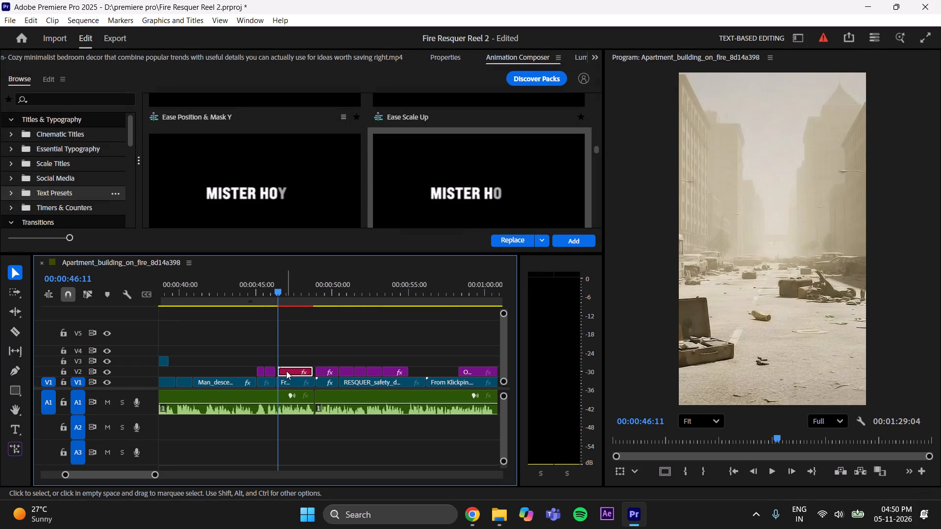
click(51, 77)
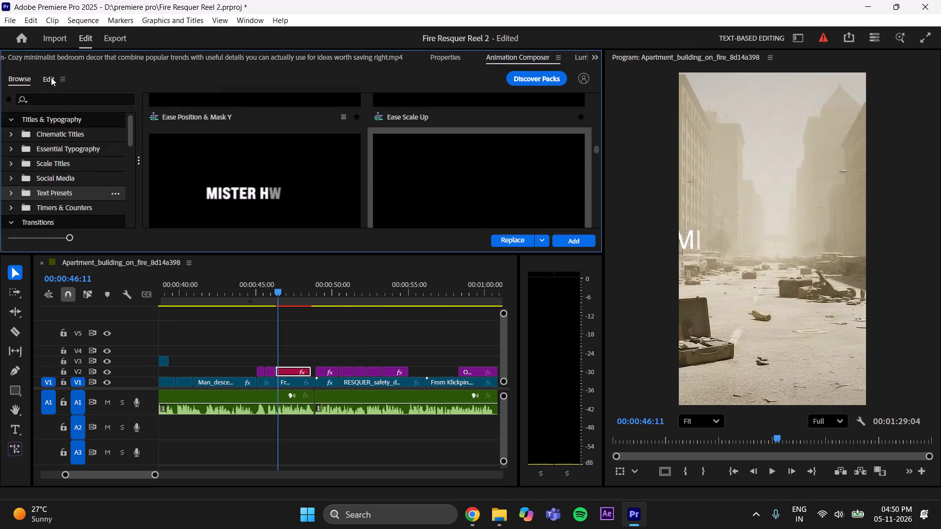
drag(400, 153, 410, 152)
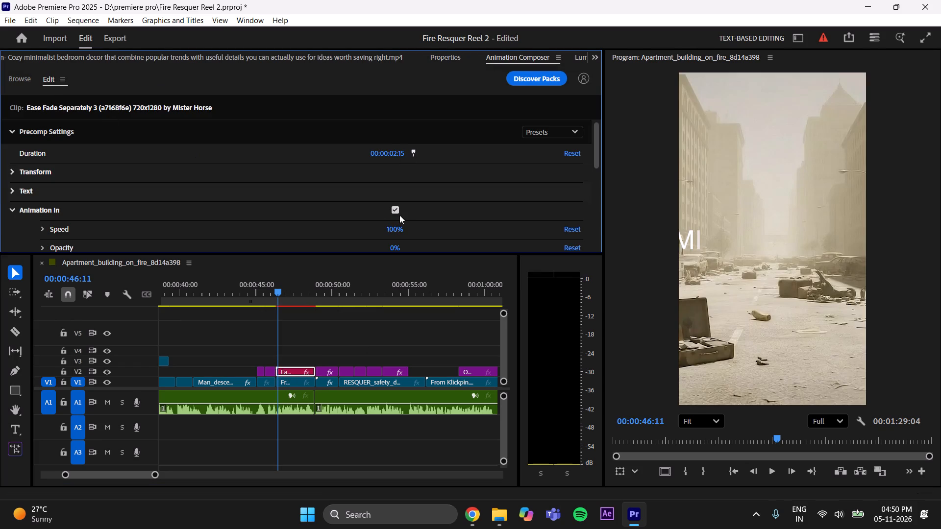
Clear the placeholder text MISTER HORSE from the new title.
click(446, 56)
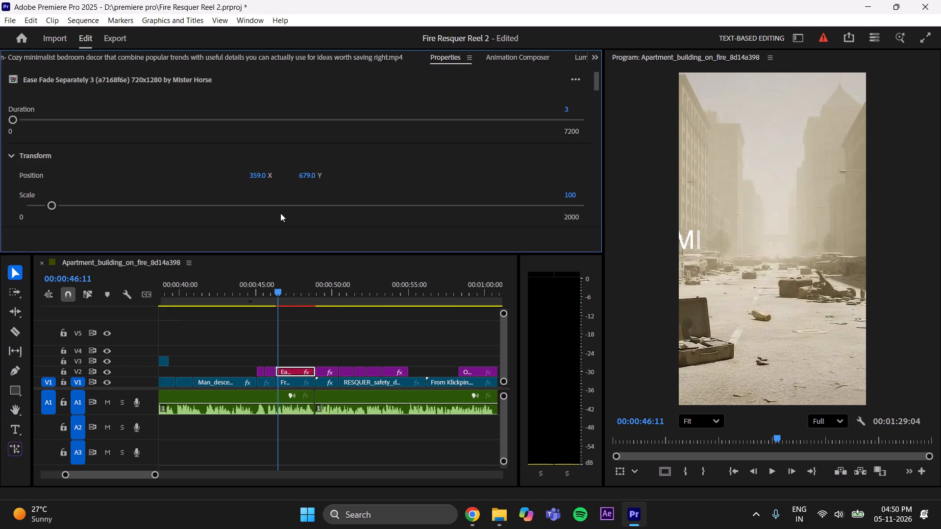
scroll(147, 142, down, 20)
scroll(147, 142, down, 1)
scroll(167, 153, up, 1)
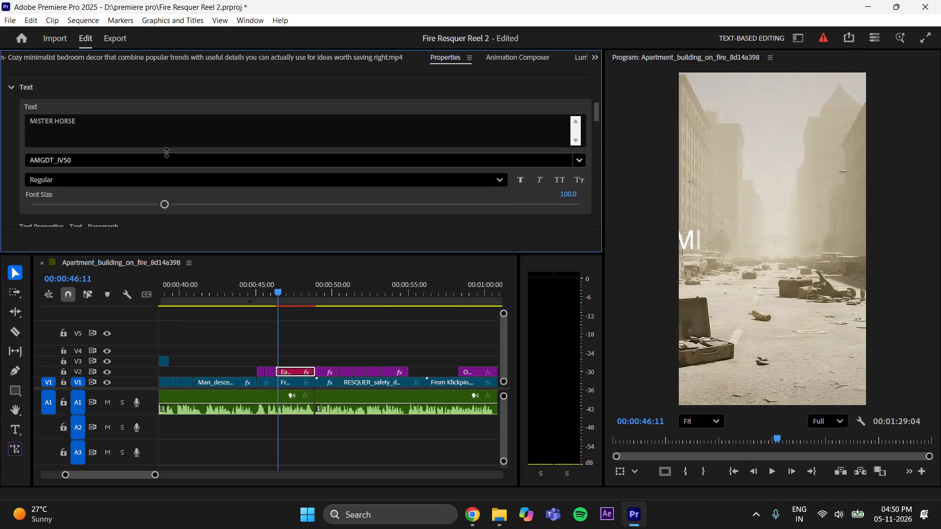
scroll(167, 153, up, 1)
click(177, 131)
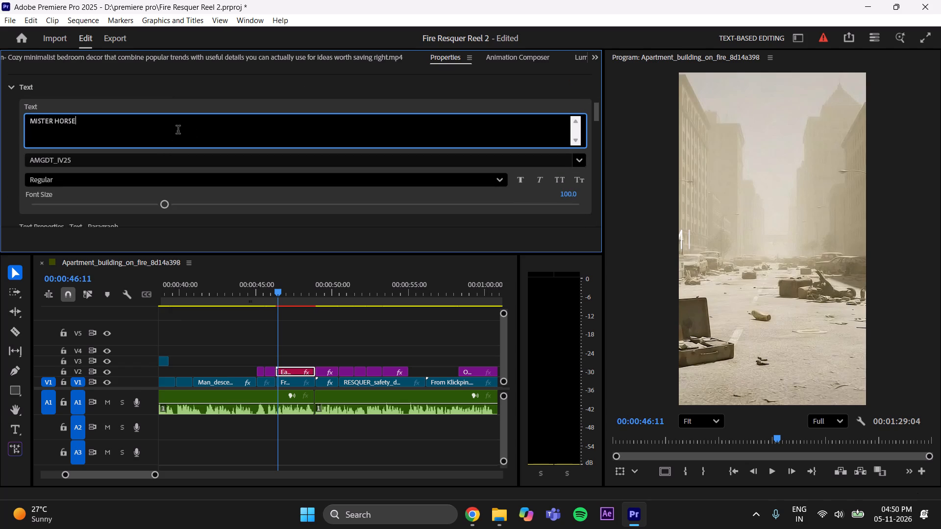
key(BackSpace)
key(BackSpace)
key(BackSpace)
key(BackSpace)
key(BackSpace)
key(BackSpace)
key(BackSpace)
key(BackSpace)
key(BackSpace)
key(BackSpace)
key(BackSpace)
key(BackSpace)
key(BackSpace)
key(BackSpace)
key(BackSpace)
key(BackSpace)
key(BackSpace)
key(BackSpace)
key(BackSpace)
key(BackSpace)
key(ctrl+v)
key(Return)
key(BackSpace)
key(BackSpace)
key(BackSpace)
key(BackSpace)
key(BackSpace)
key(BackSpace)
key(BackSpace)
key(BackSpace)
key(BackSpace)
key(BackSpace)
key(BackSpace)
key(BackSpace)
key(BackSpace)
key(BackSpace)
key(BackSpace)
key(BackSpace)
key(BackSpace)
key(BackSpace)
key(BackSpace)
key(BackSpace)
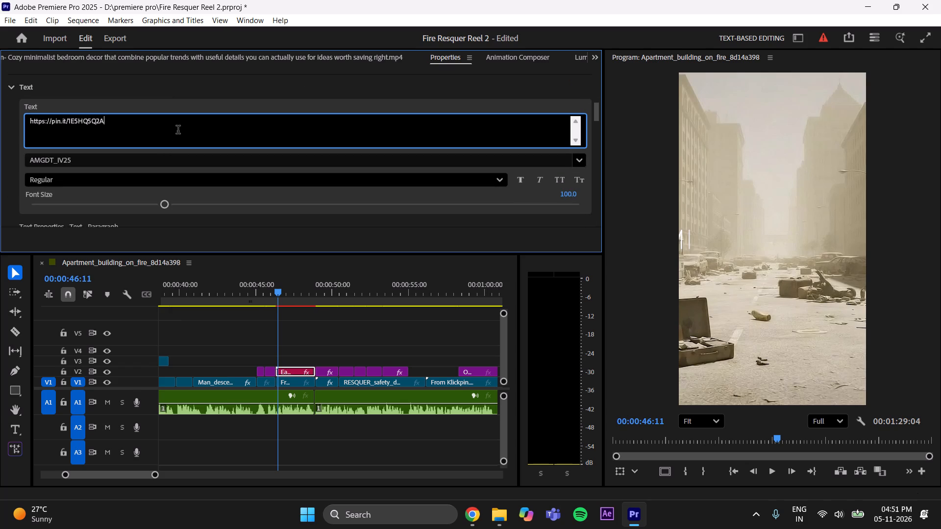
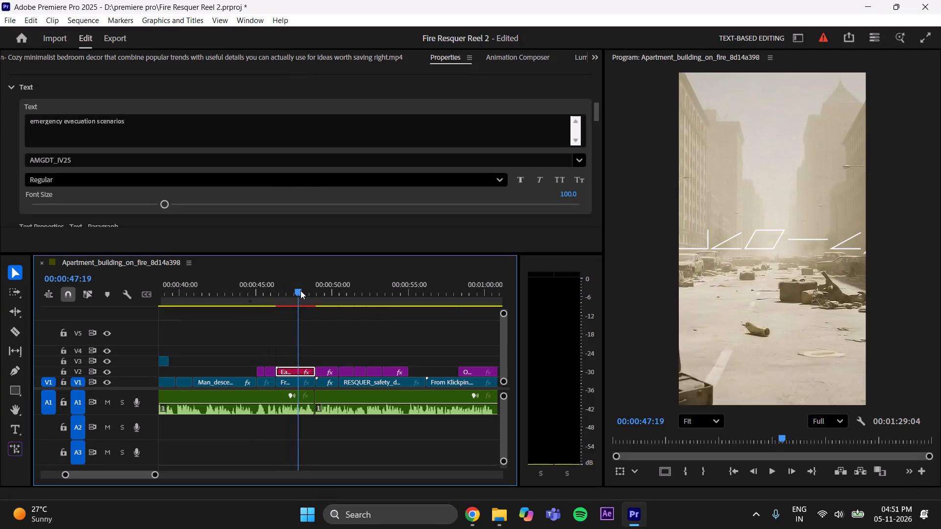
Set the new title's font to Franklin Gothic Heavy and reduce its font size to 41.9.
drag(300, 290, 305, 293)
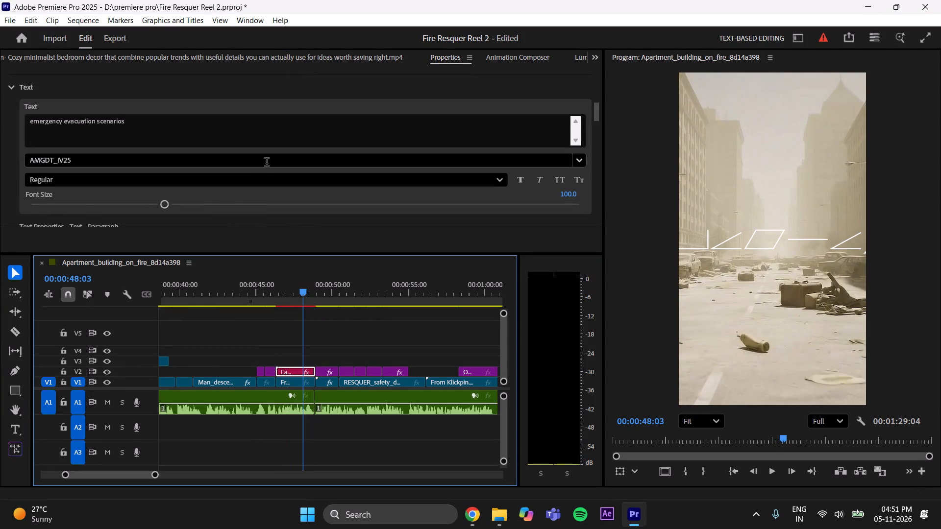
click(267, 163)
key(BackSpace)
text(fra)
text(nkl)
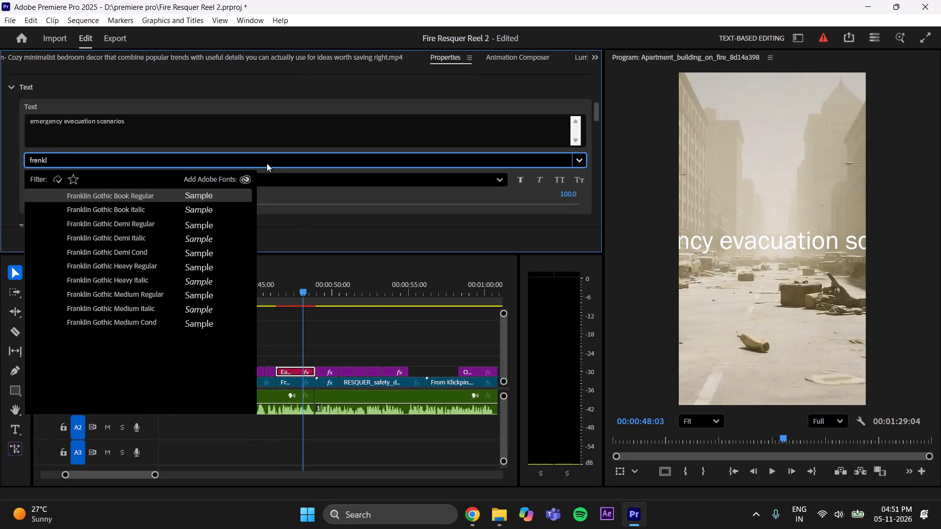
click(127, 263)
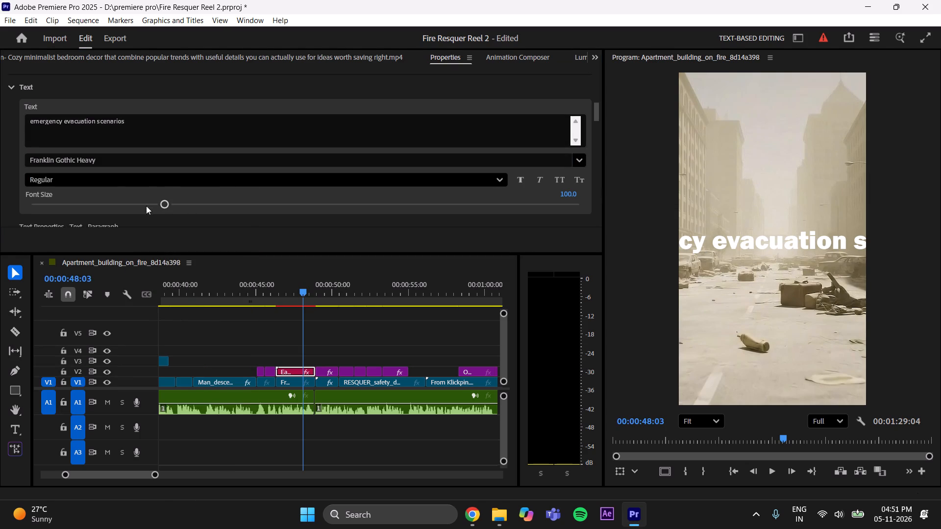
drag(160, 204, 81, 240)
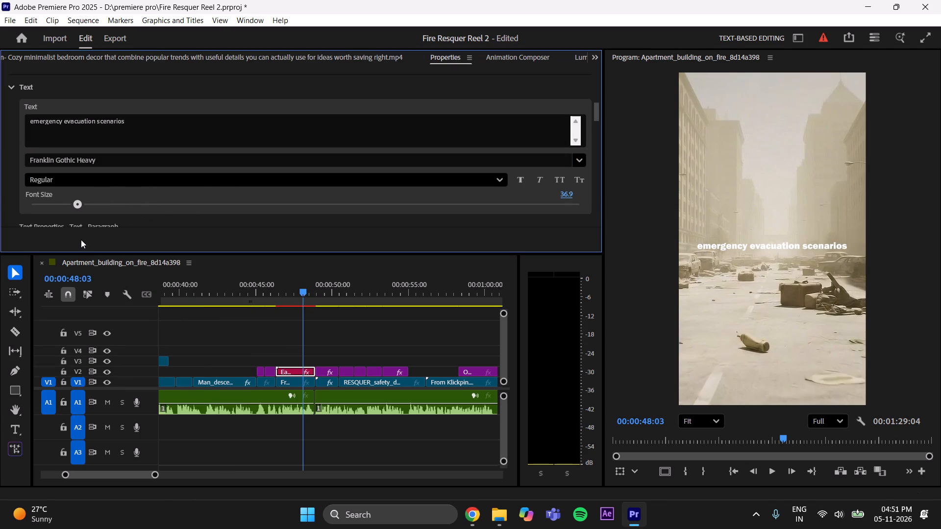
drag(81, 240, 88, 240)
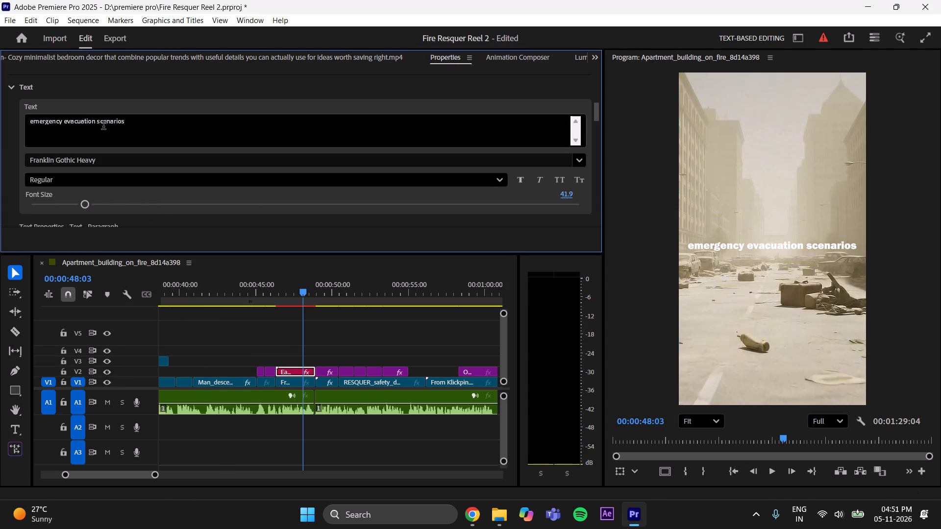
Capitalize each word of the title so that it reads Emergency Evacuation Scenarios.
click(141, 122)
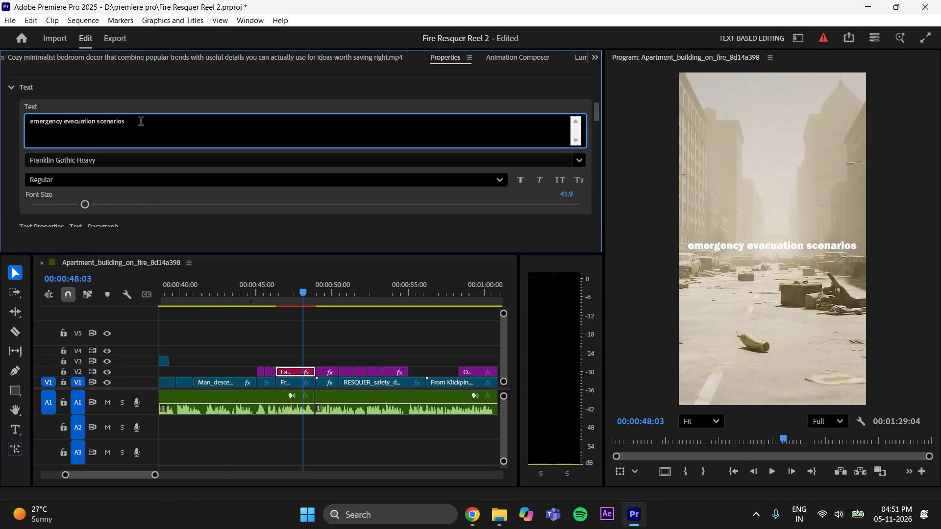
click(100, 123)
key(BackSpace)
key(s)
key(BackSpace)
key(shift+s)
click(67, 122)
key(BackSpace)
key(shift+e)
click(35, 123)
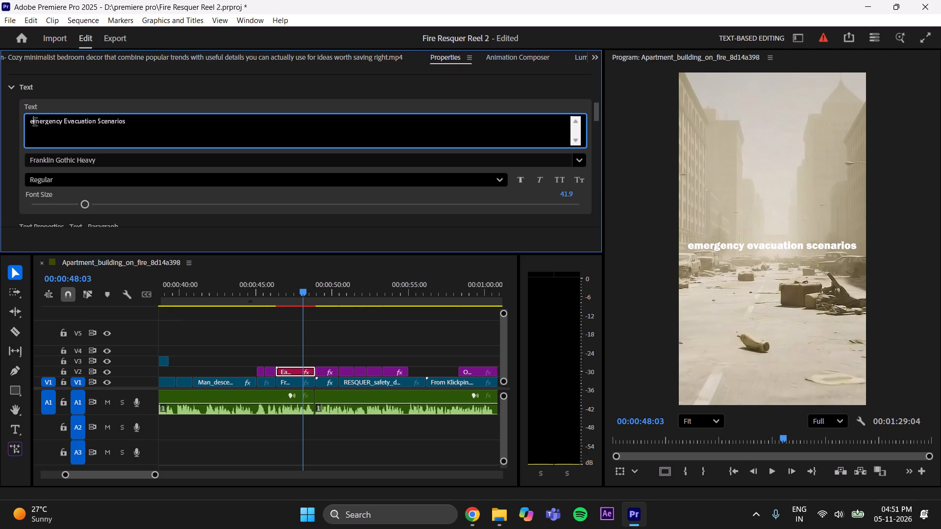
key(BackSpace)
text(EE)
key(BackSpace)
Break the title into two lines, with Scenarios alone on the second line.
click(99, 120)
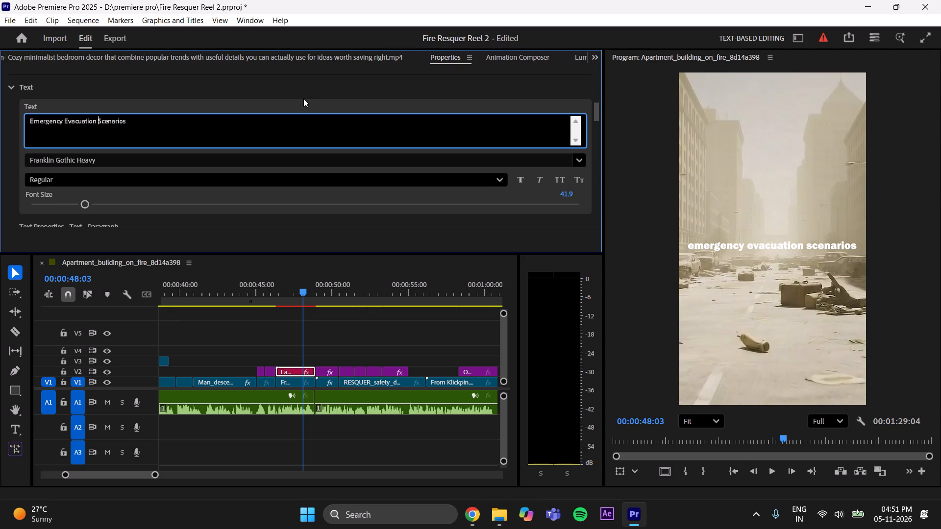
key(BackSpace)
key(Return)
click(0, 145)
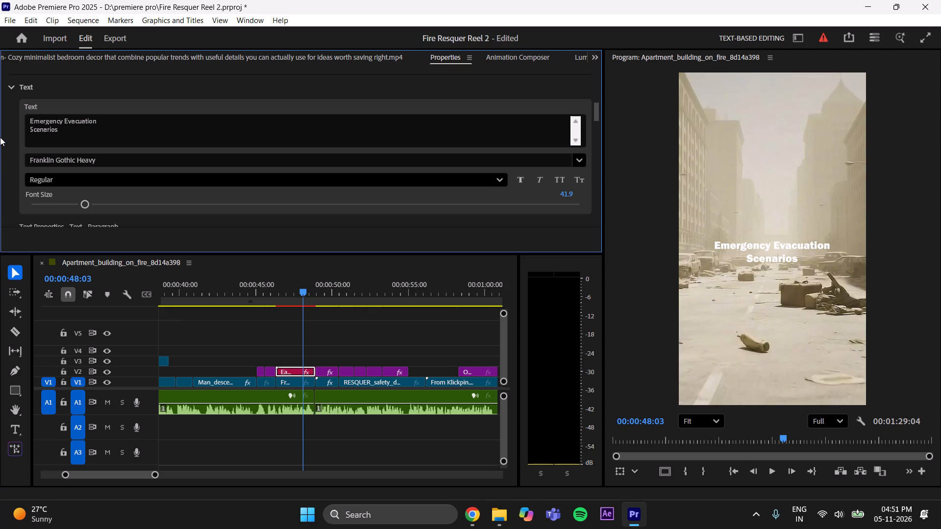
Increase the two-line title's font size to 44.4.
drag(86, 203, 95, 203)
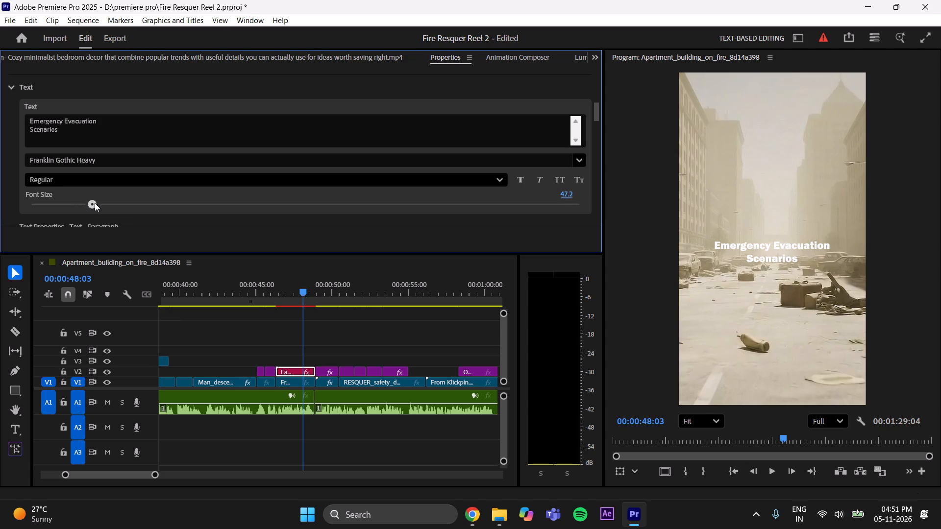
drag(95, 203, 88, 208)
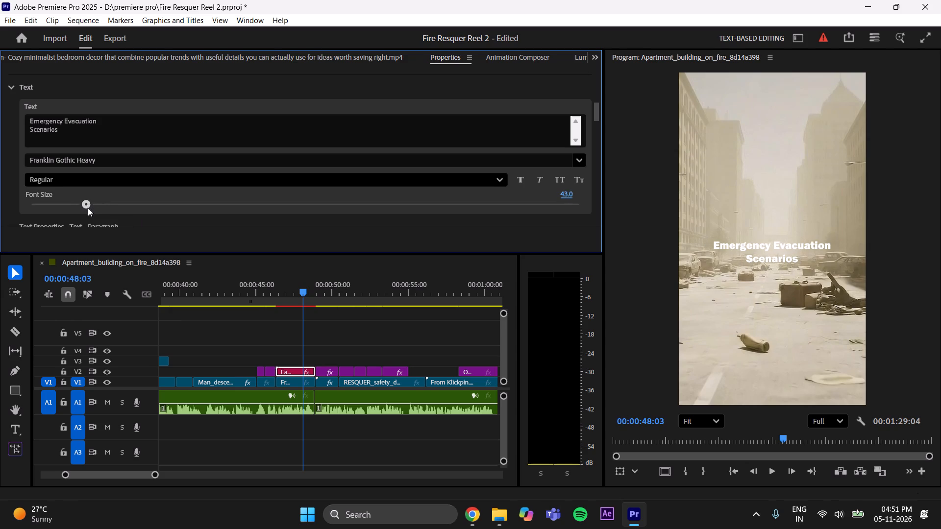
drag(88, 208, 89, 208)
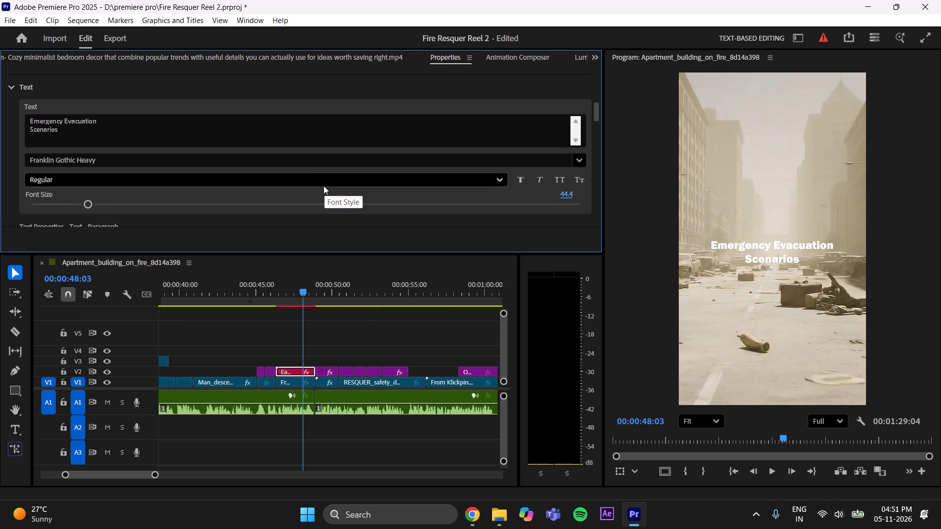
Move the title up to a Y position of 629 and save the project.
scroll(354, 94, up, 20)
scroll(354, 94, up, 3)
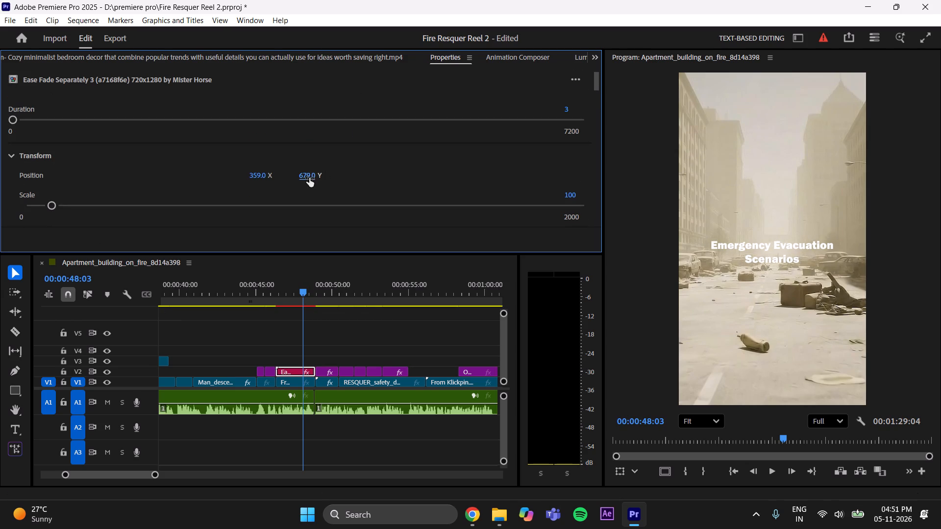
drag(309, 177, 286, 187)
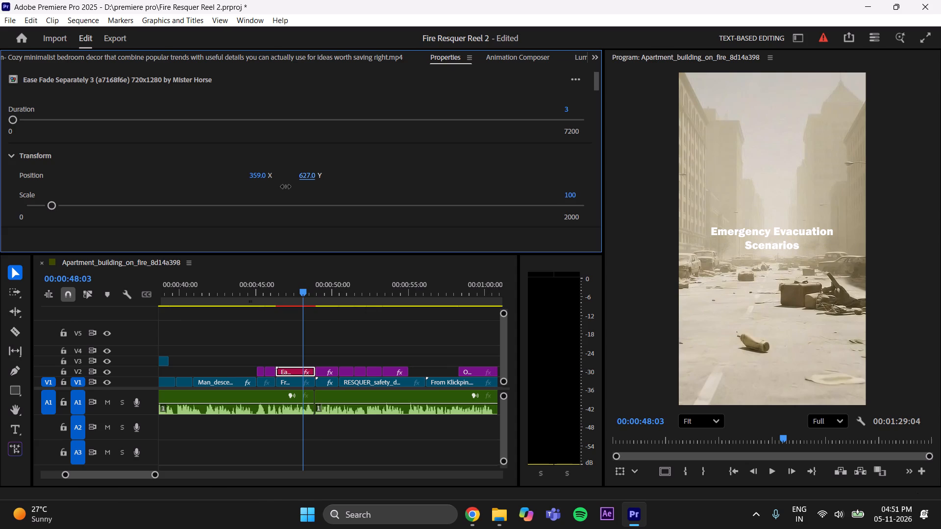
drag(286, 187, 287, 187)
click(382, 335)
key(ctrl+s)
Play back the ruined-street shot from just before its start to check the title animation.
drag(298, 287, 275, 315)
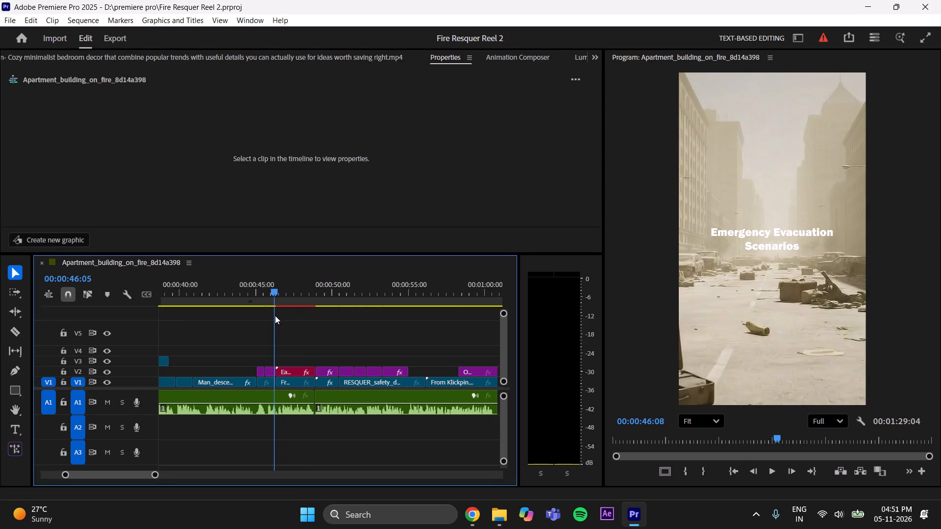
drag(275, 315, 272, 319)
key(space)
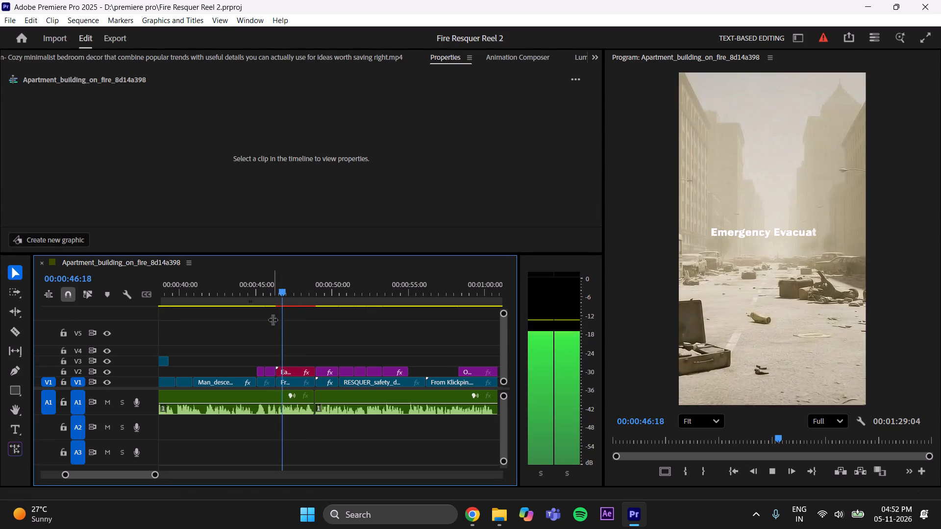
key(space)
key(space)
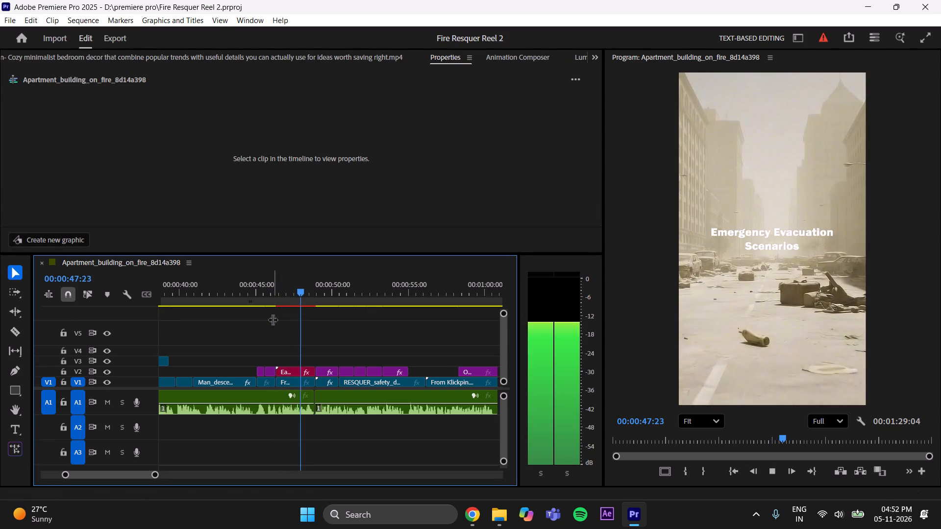
key(space)
Turn off Animation Out for the Emergency Evacuation Scenarios title.
click(291, 374)
scroll(102, 154, down, 4)
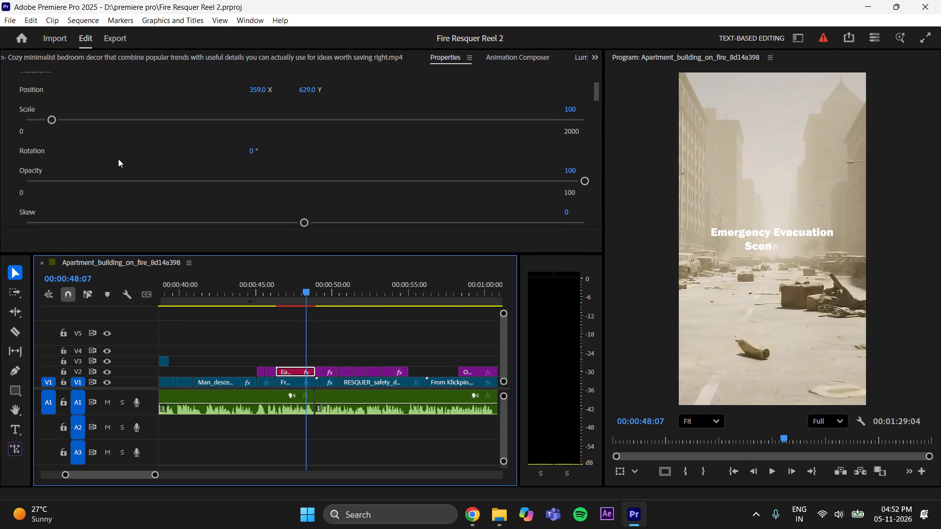
scroll(118, 159, down, 20)
scroll(118, 159, down, 20)
scroll(118, 159, down, 8)
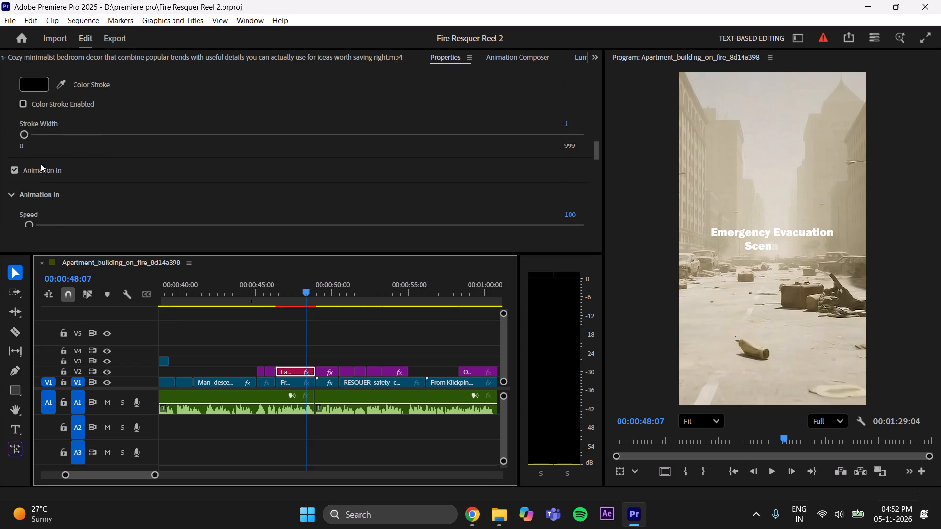
scroll(41, 167, down, 11)
click(18, 123)
Set the title's Animation In speed to 48 and save the project.
scroll(209, 169, up, 4)
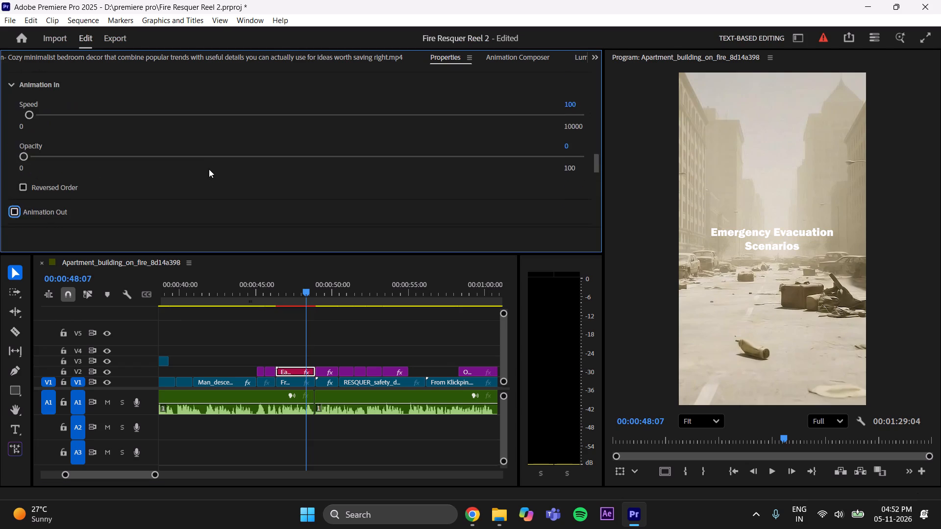
scroll(209, 169, up, 20)
scroll(209, 169, up, 5)
scroll(208, 173, down, 12)
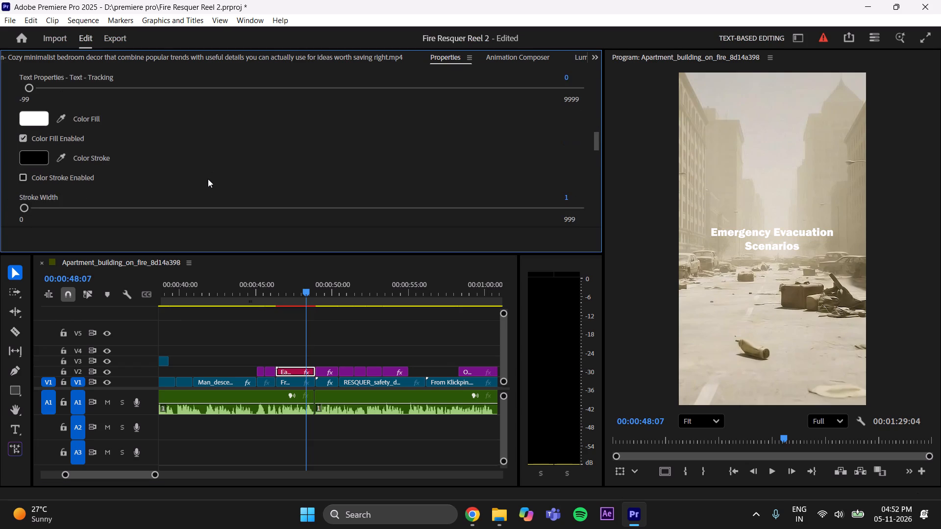
scroll(208, 179, down, 4)
click(27, 187)
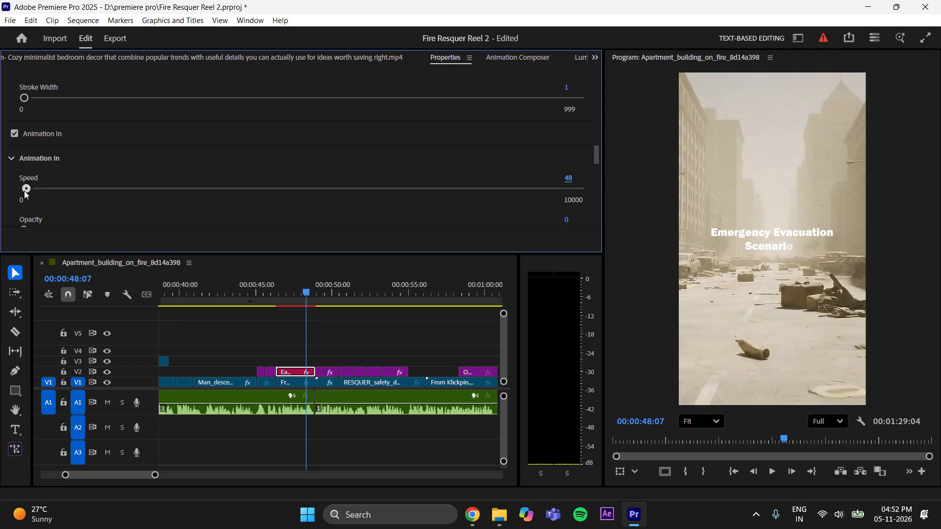
click(323, 321)
drag(307, 288, 272, 301)
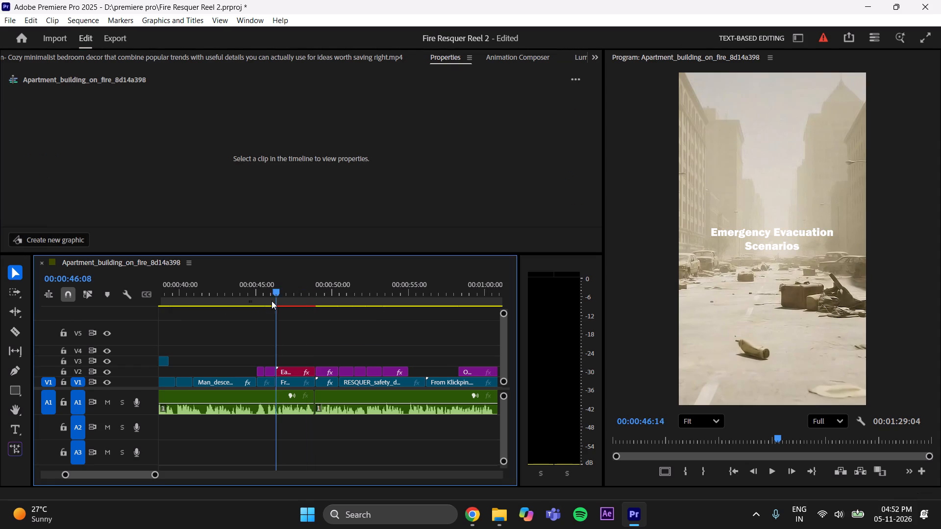
drag(272, 301, 260, 308)
key(ctrl+s)
Play back the title section through to the following apartment-building shot to check the slower animation.
key(space)
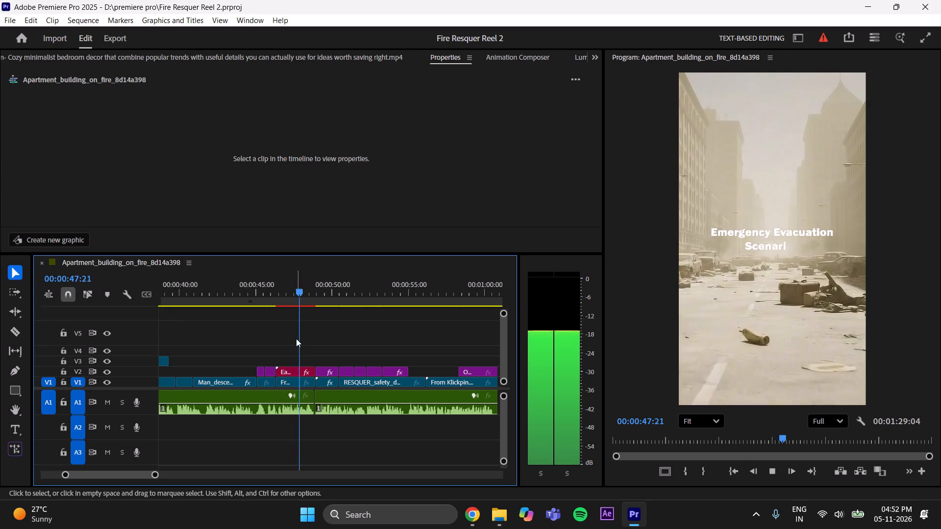
key(space)
key(space)
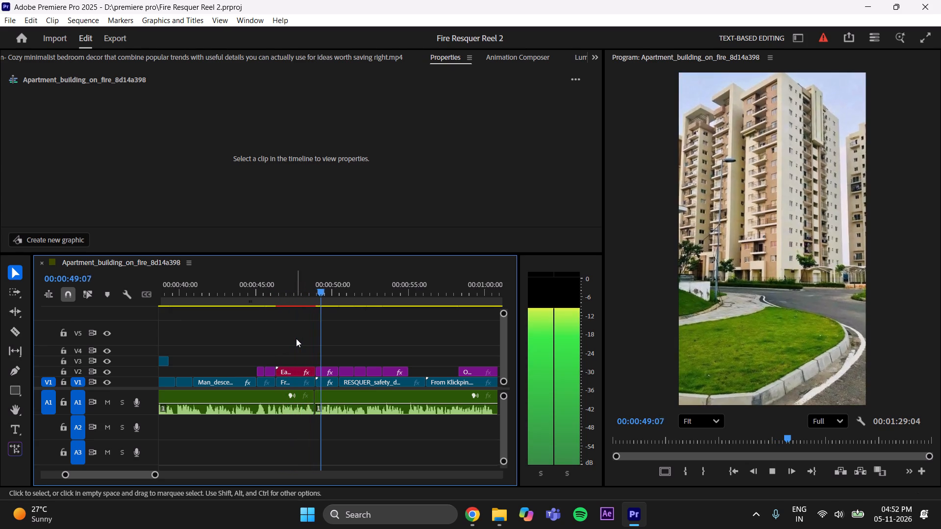
key(space)
Save the project and play back the whole sequence from 00:00:00:00.
drag(157, 473, 237, 482)
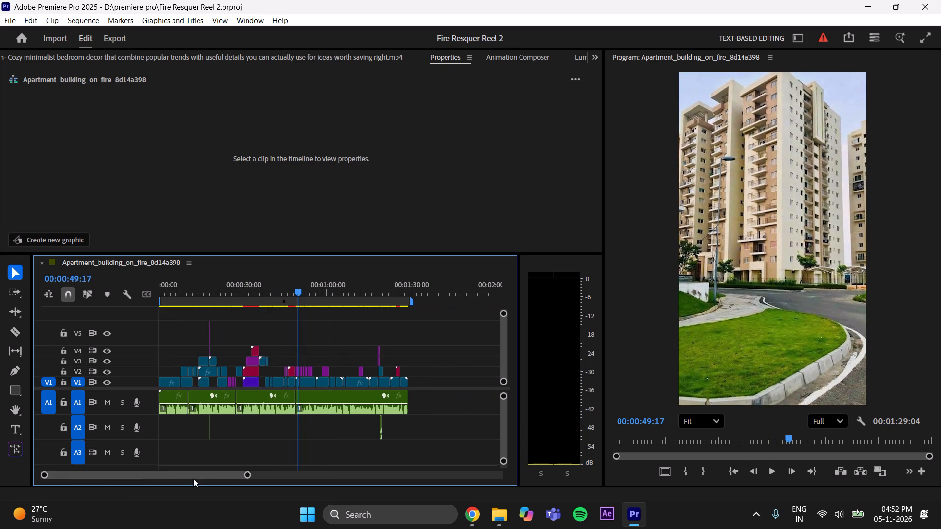
drag(201, 472, 133, 469)
drag(300, 287, 40, 339)
drag(247, 473, 244, 474)
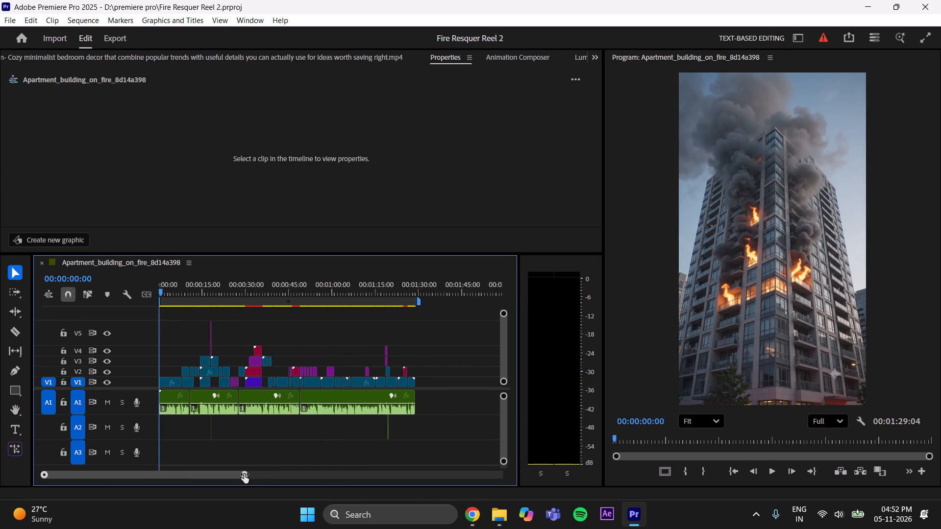
drag(244, 474, 238, 478)
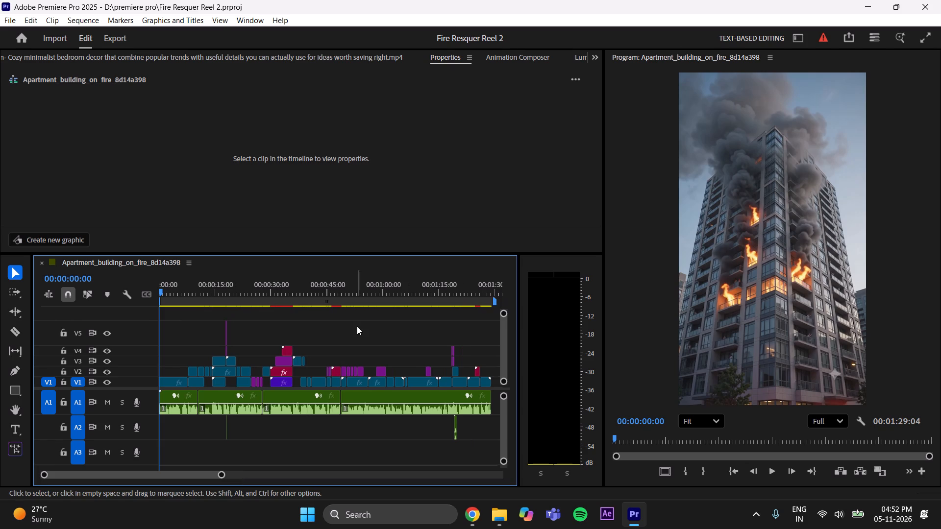
key(ctrl+s)
key(ctrl+s)
key(ctrl+s)
key(ctrl+s)
key(space)
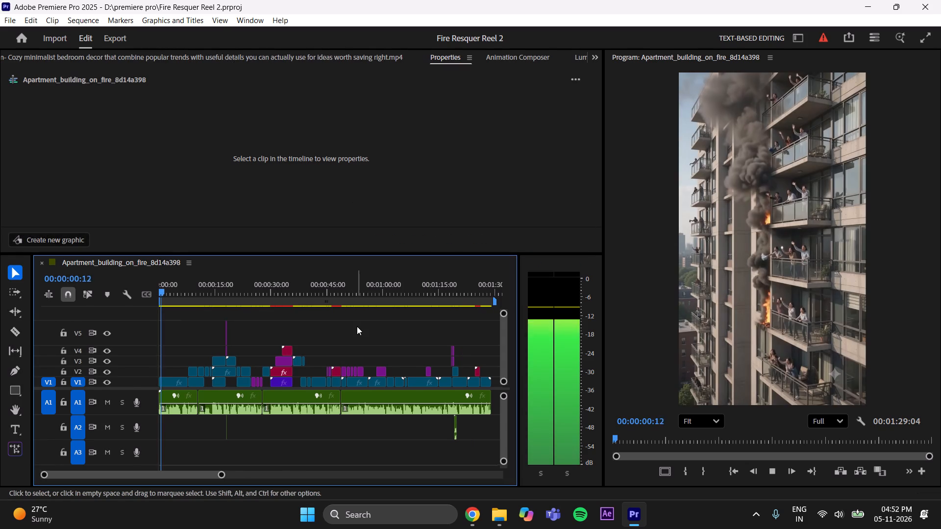
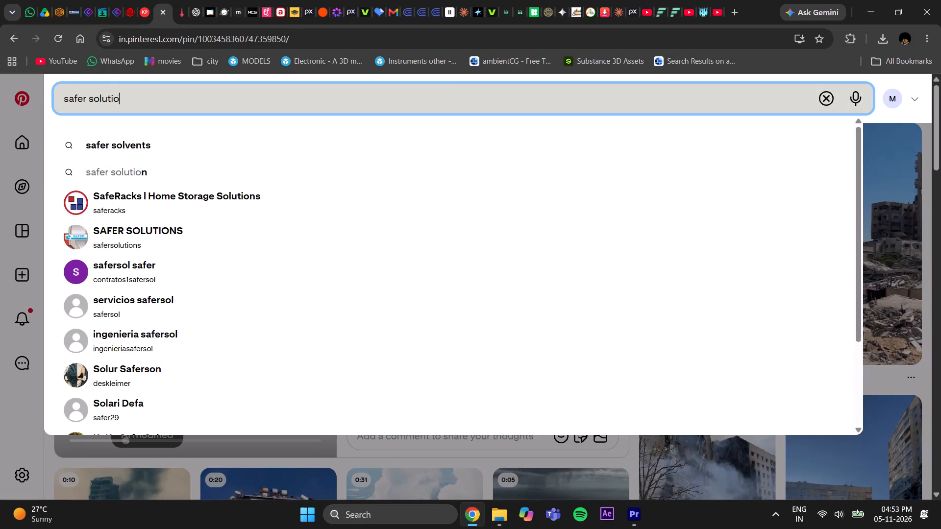
Search Pinterest for "safer solution" and browse the results for a suitable safety visual.
key(Return)
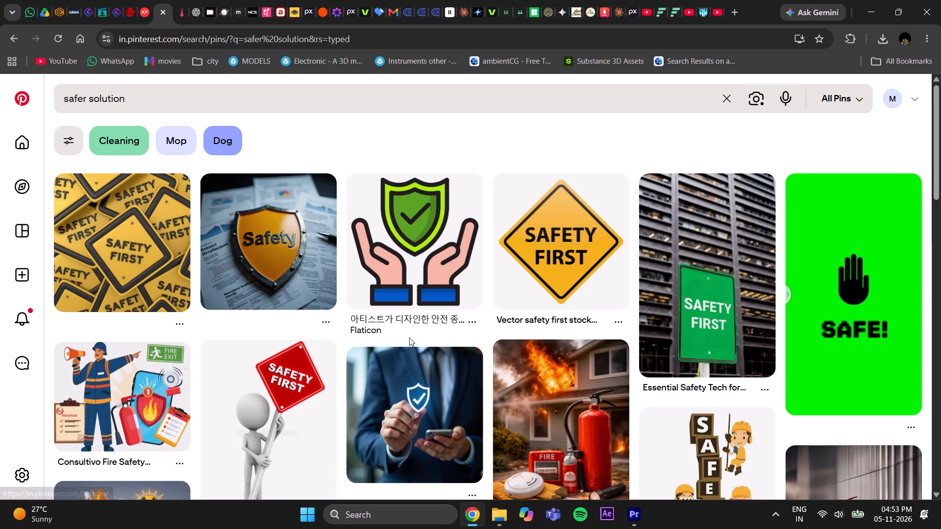
scroll(409, 340, down, 4)
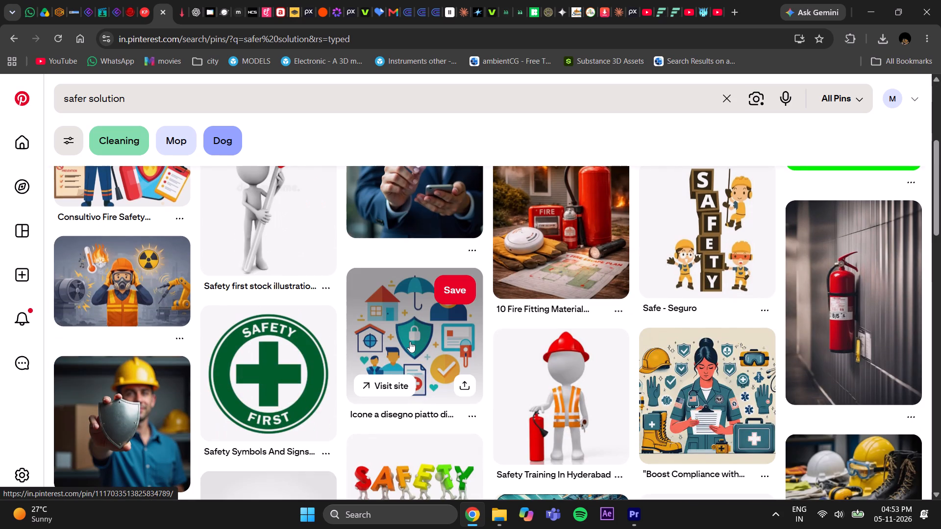
scroll(408, 336, down, 4)
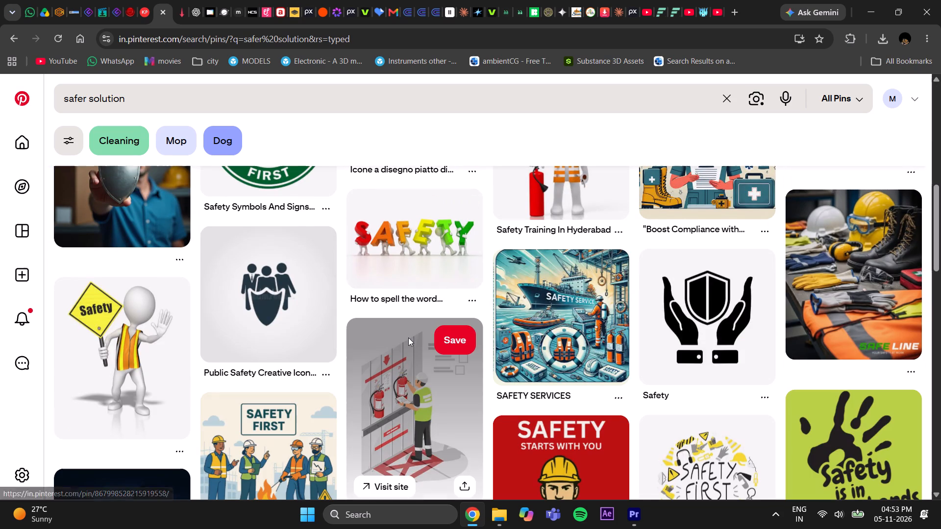
scroll(408, 337, down, 4)
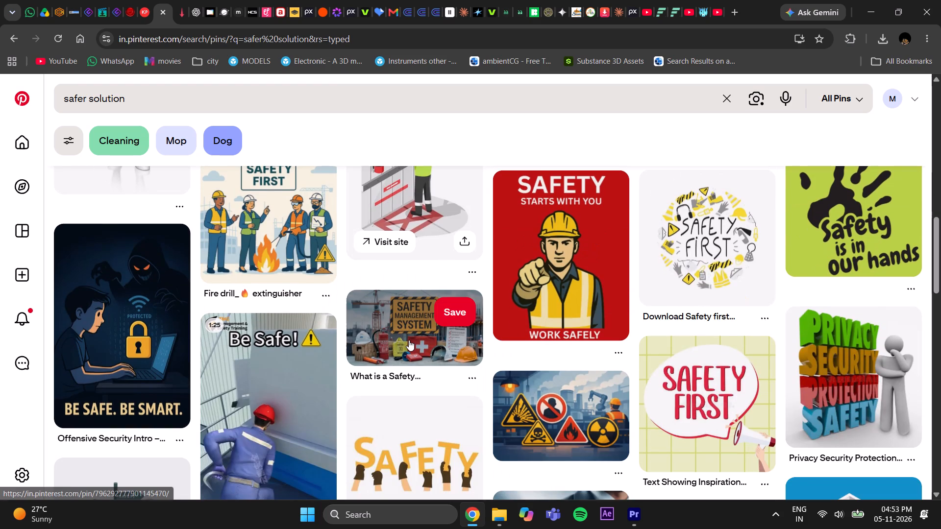
scroll(409, 340, down, 3)
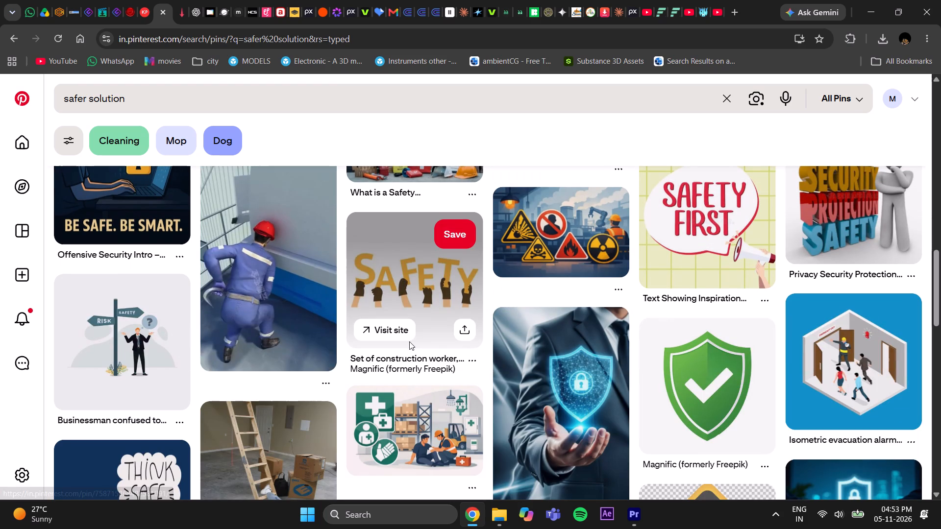
scroll(409, 341, down, 2)
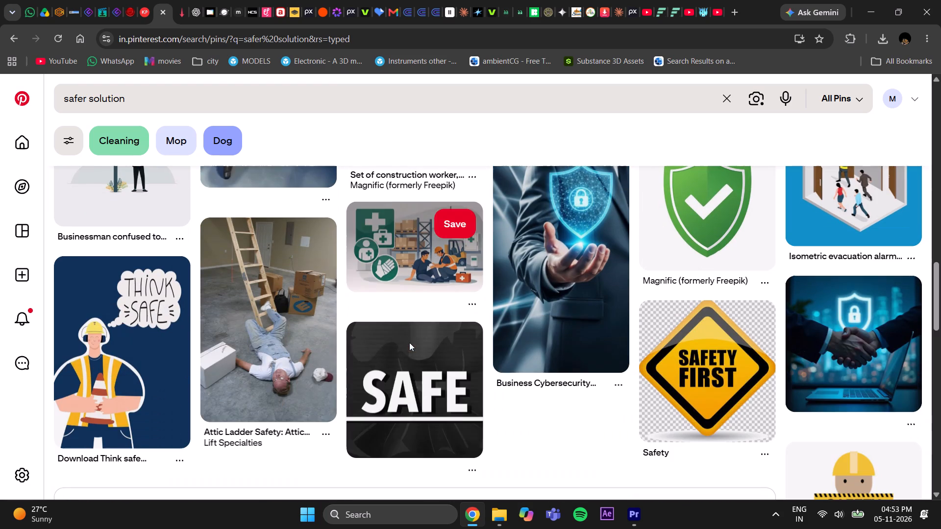
scroll(409, 342, down, 6)
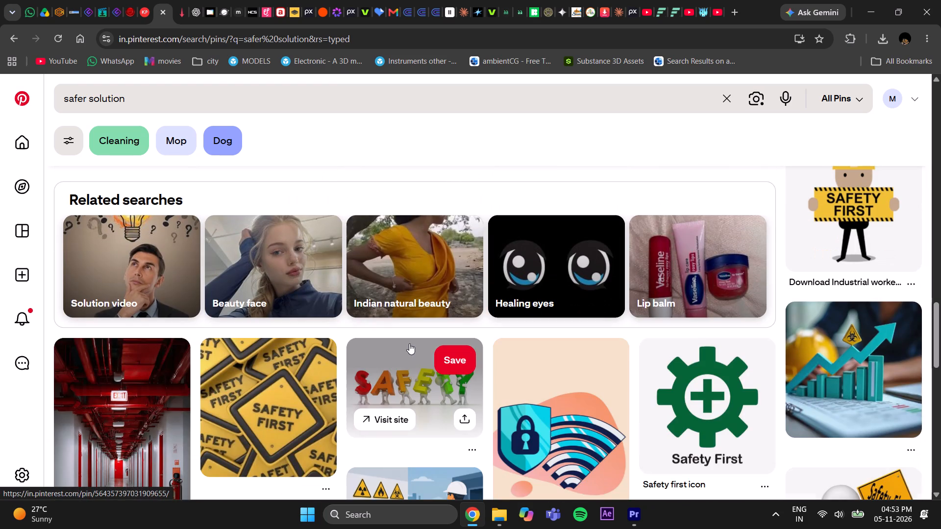
scroll(409, 343, down, 5)
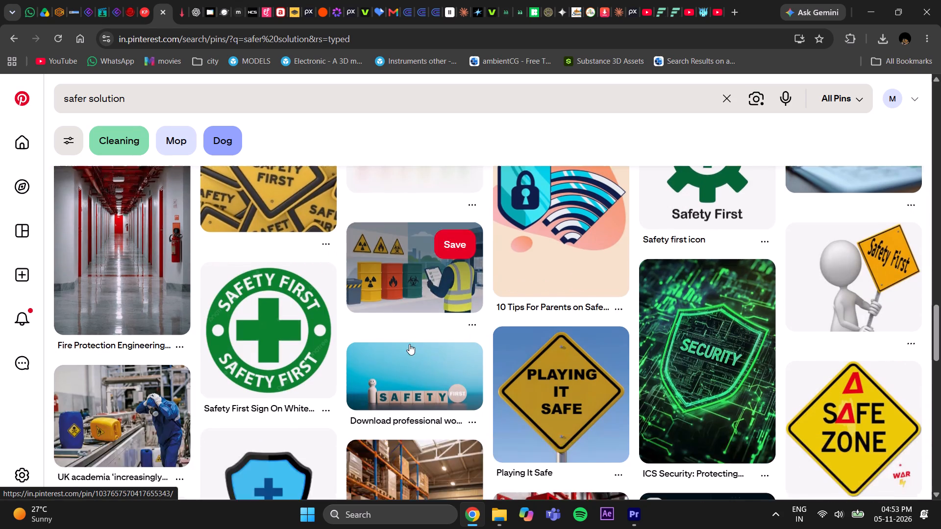
scroll(409, 344, down, 4)
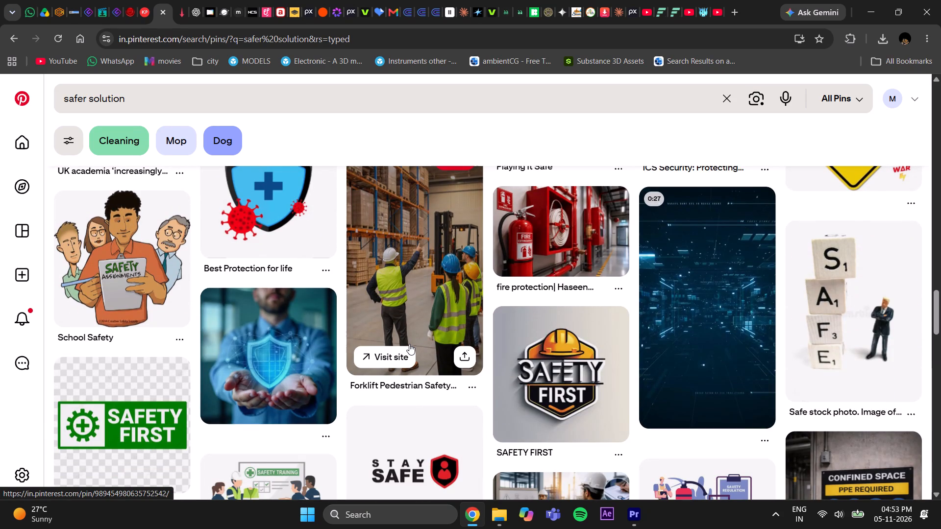
scroll(409, 344, down, 11)
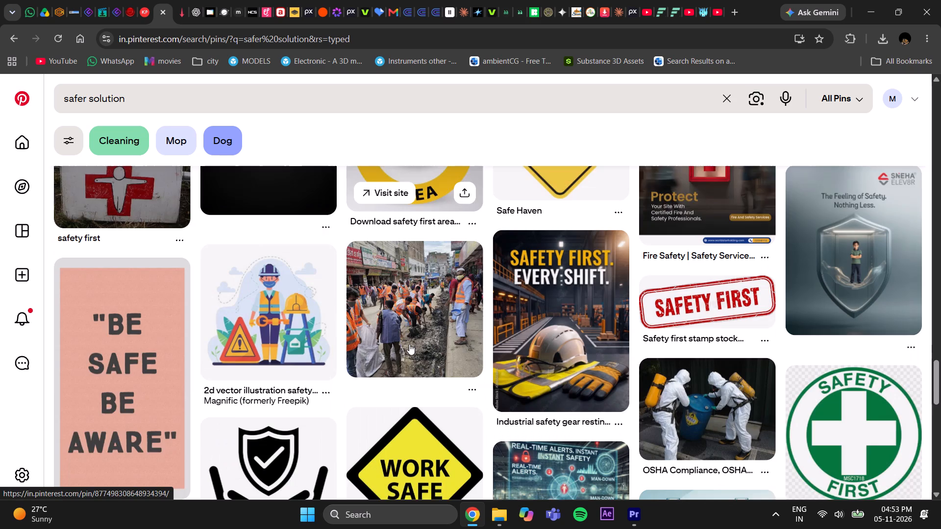
scroll(409, 344, down, 5)
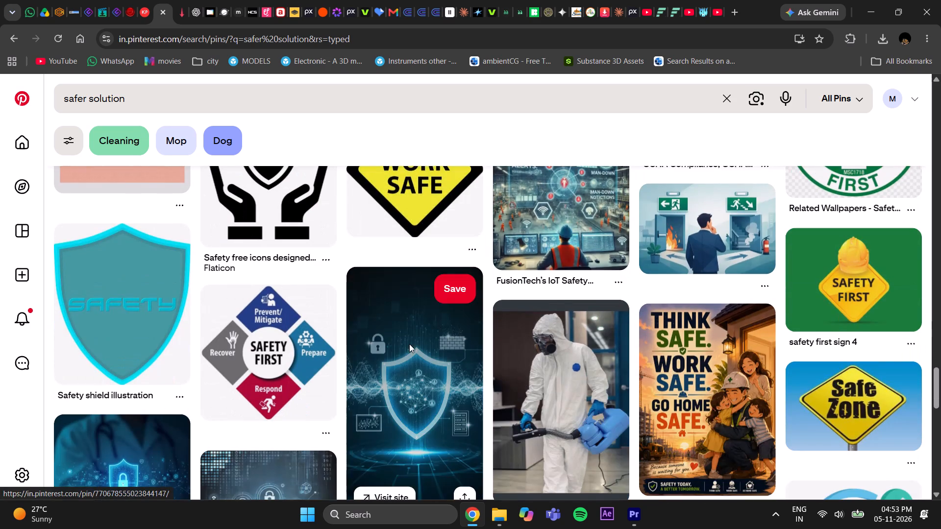
scroll(409, 344, down, 5)
scroll(409, 344, up, 3)
scroll(409, 346, down, 2)
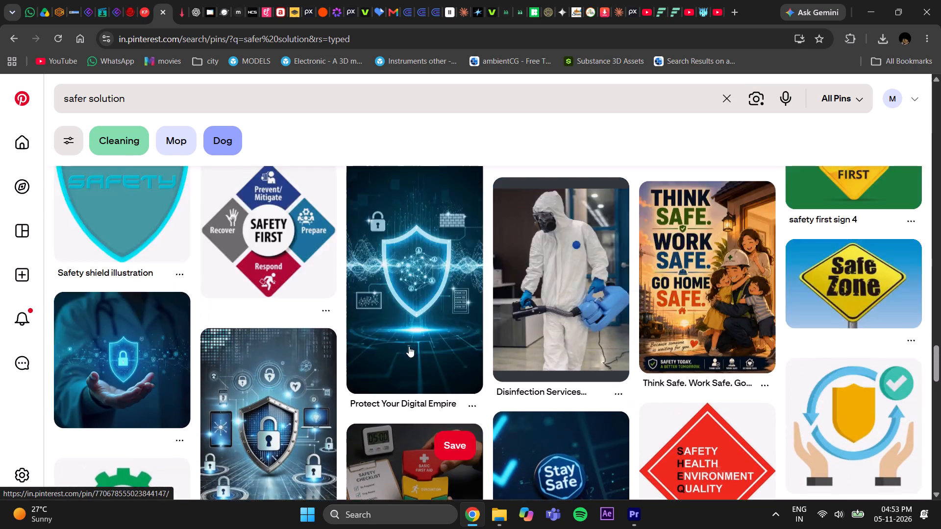
scroll(409, 346, down, 6)
scroll(409, 345, up, 9)
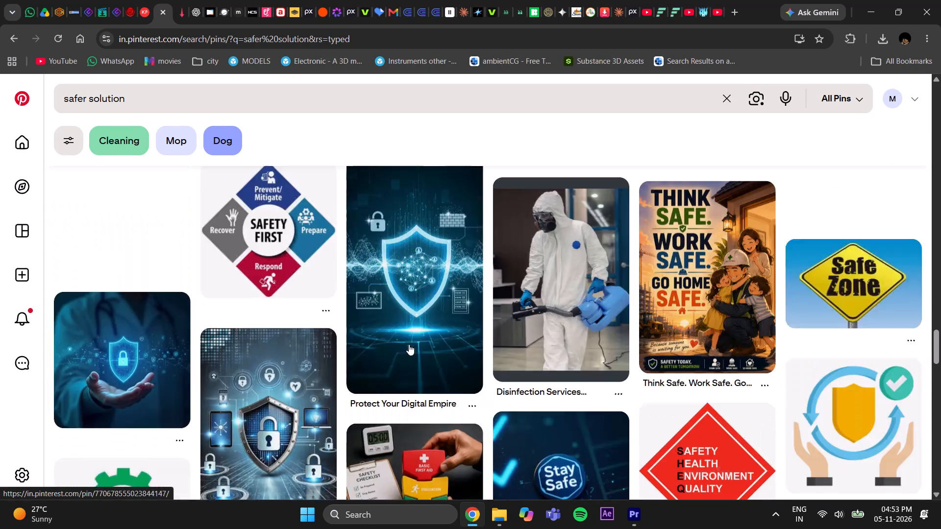
scroll(409, 344, up, 20)
scroll(409, 344, up, 20)
scroll(409, 344, up, 15)
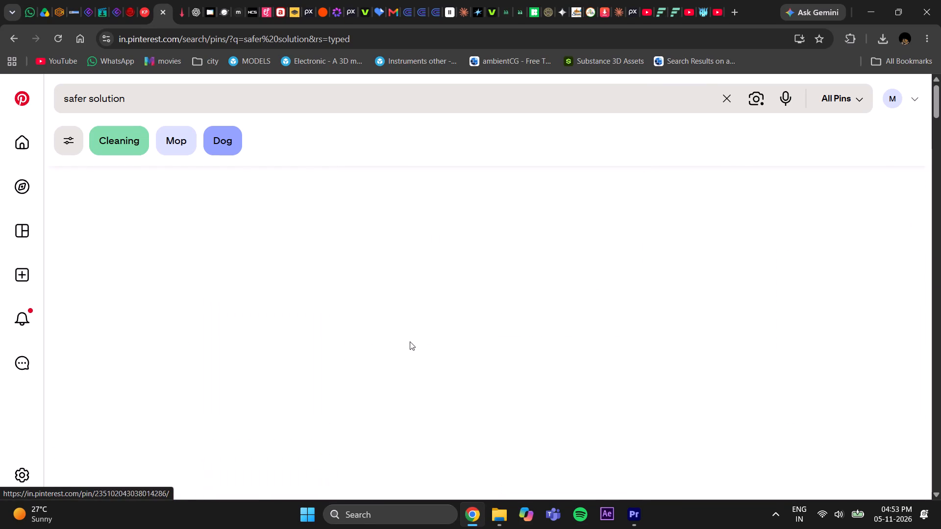
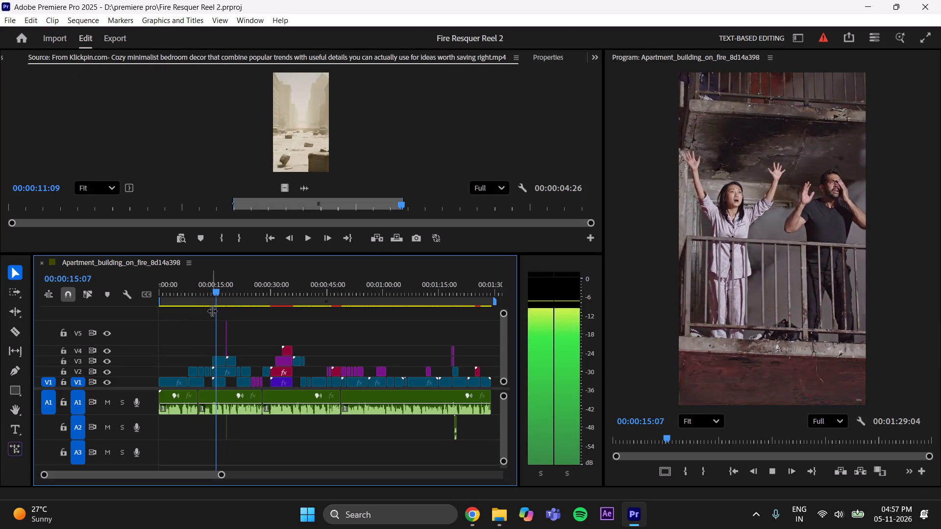
key(space)
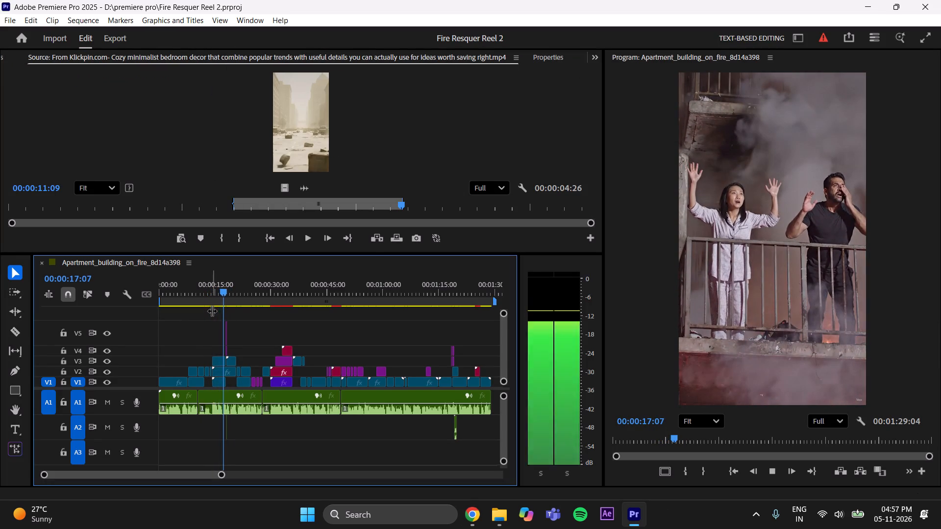
drag(221, 288, 213, 312)
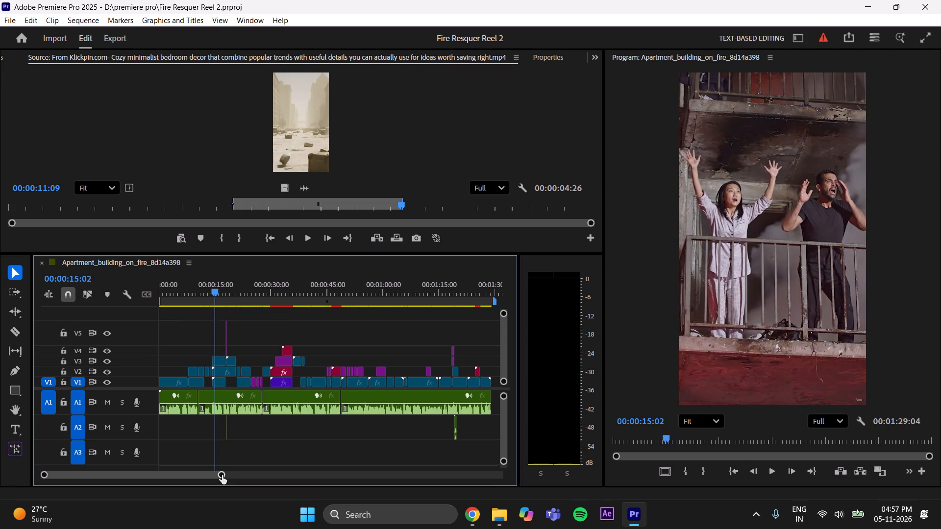
drag(223, 474, 177, 477)
Load Safety Kids Build Safer Solutions.png from the Downloads folder into Premiere Pro's source monitor.
click(497, 506)
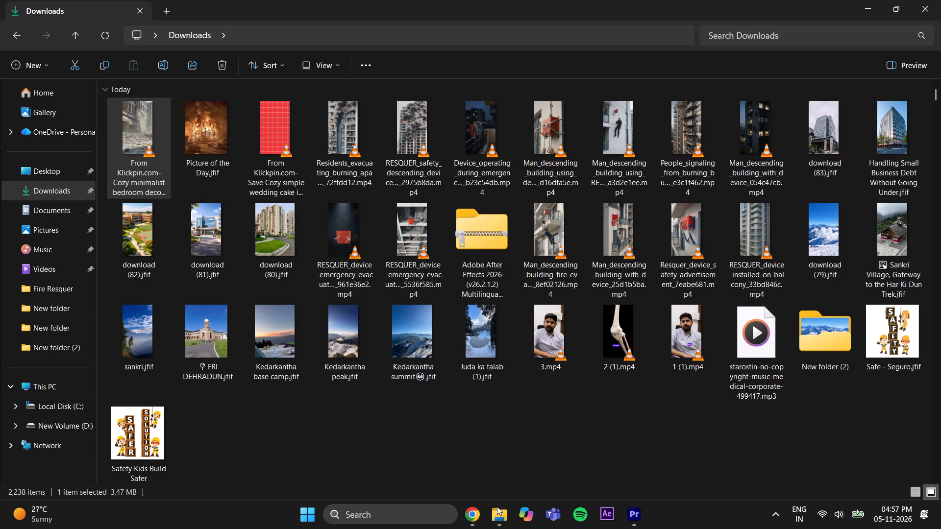
click(99, 34)
click(128, 117)
drag(145, 142, 146, 141)
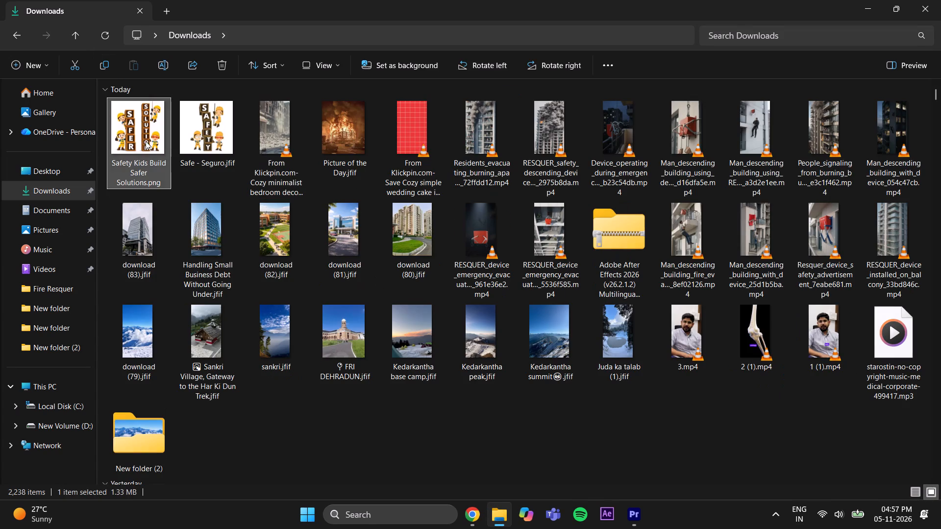
drag(146, 141, 303, 148)
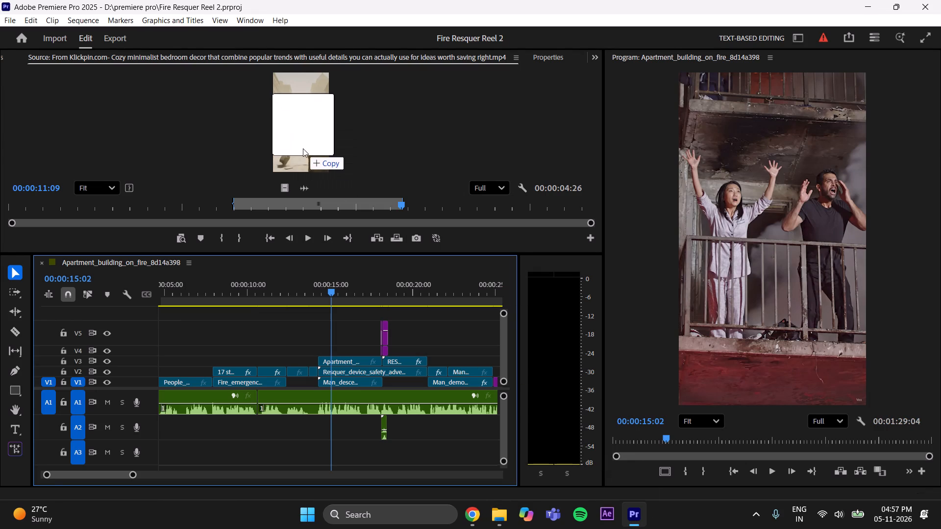
drag(303, 148, 303, 148)
Place the SAFER SOLUTION image on track V4 and trim it to run from 00:00:14:07 to 00:00:18:00.
drag(282, 189, 284, 191)
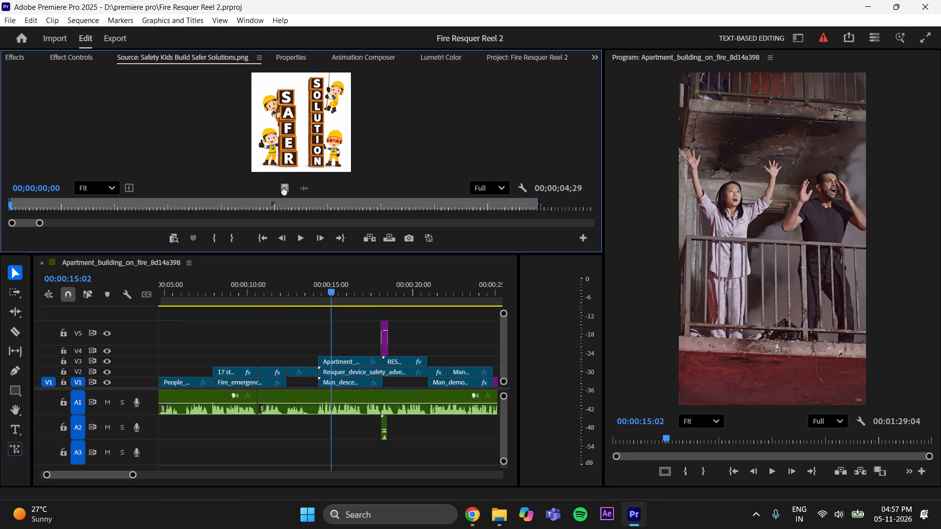
drag(284, 191, 298, 353)
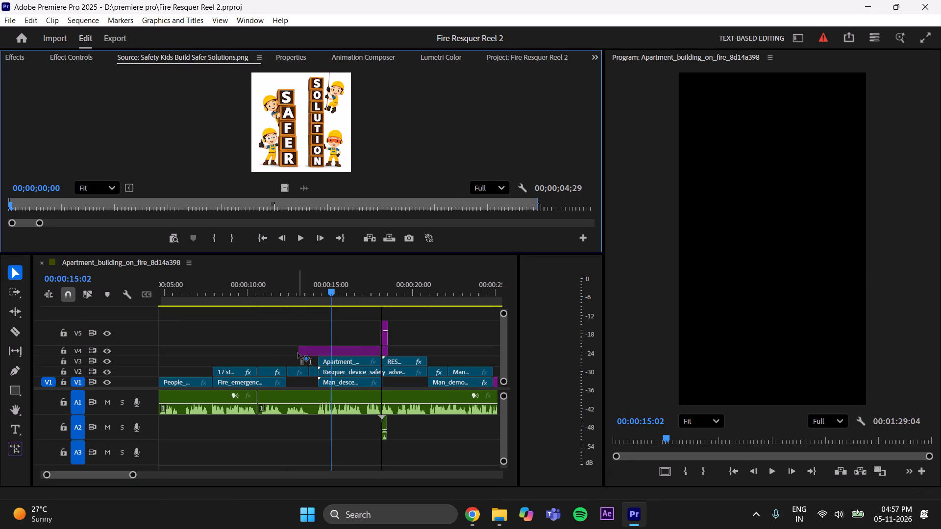
drag(298, 353, 294, 347)
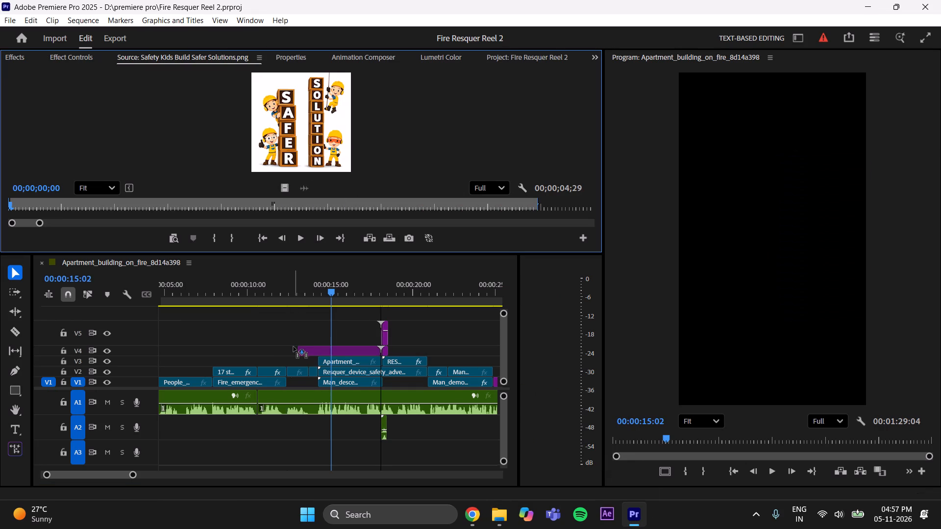
drag(294, 347, 288, 347)
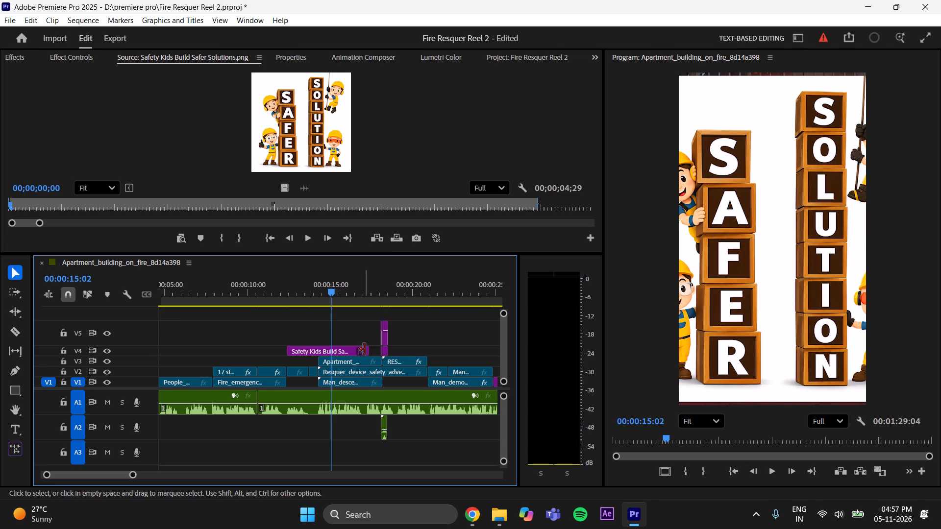
drag(367, 349, 384, 353)
drag(288, 347, 298, 349)
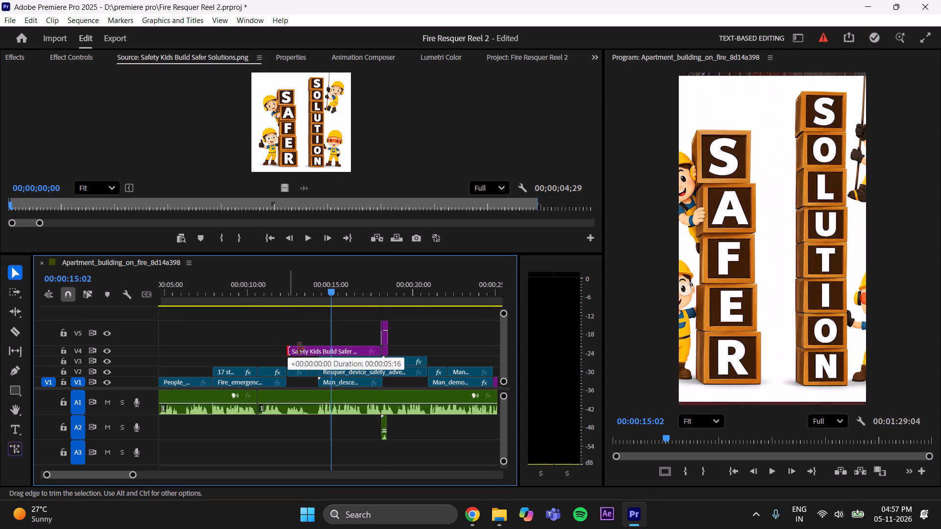
drag(298, 349, 322, 353)
Play back the start of the SAFER SOLUTION image clip on V4 and apply Scale to Frame Size to it.
drag(332, 282, 307, 293)
key(space)
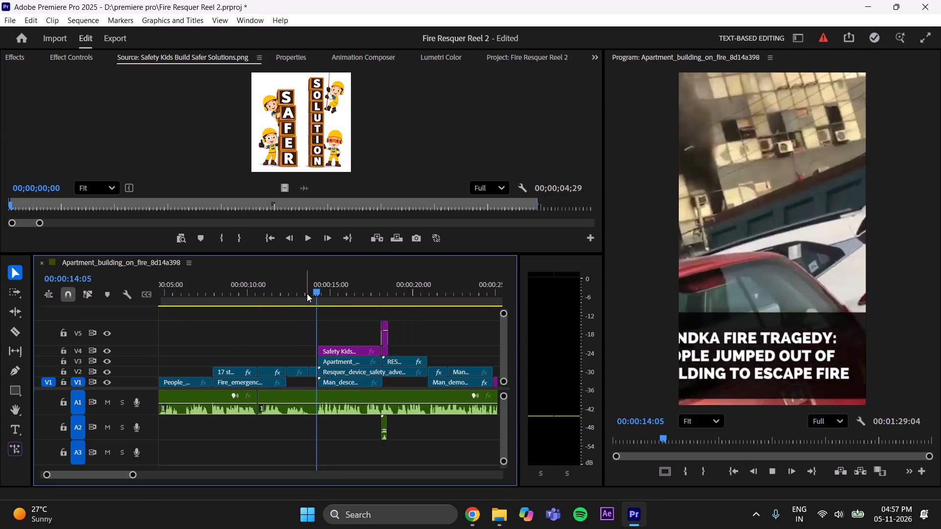
key(space)
drag(315, 292, 285, 321)
key(space)
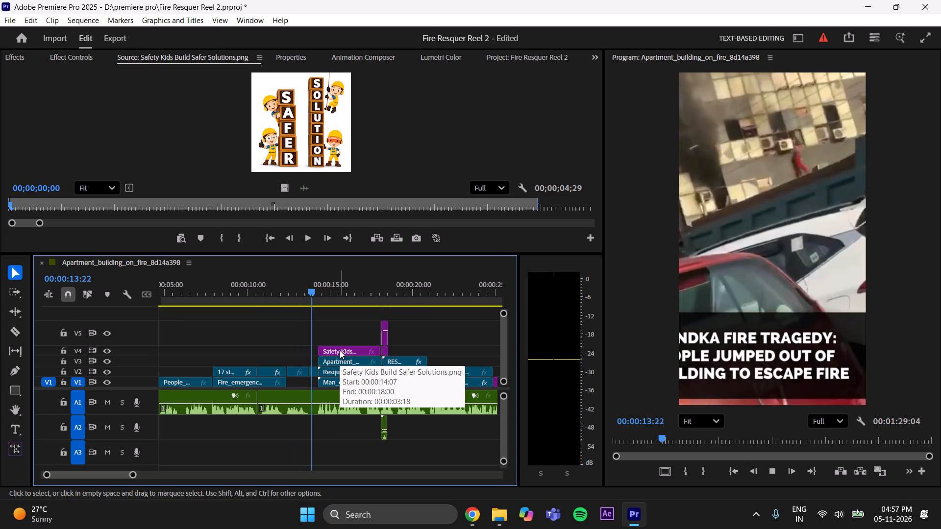
key(space)
click(340, 350)
right_click(340, 350)
right_click(340, 350)
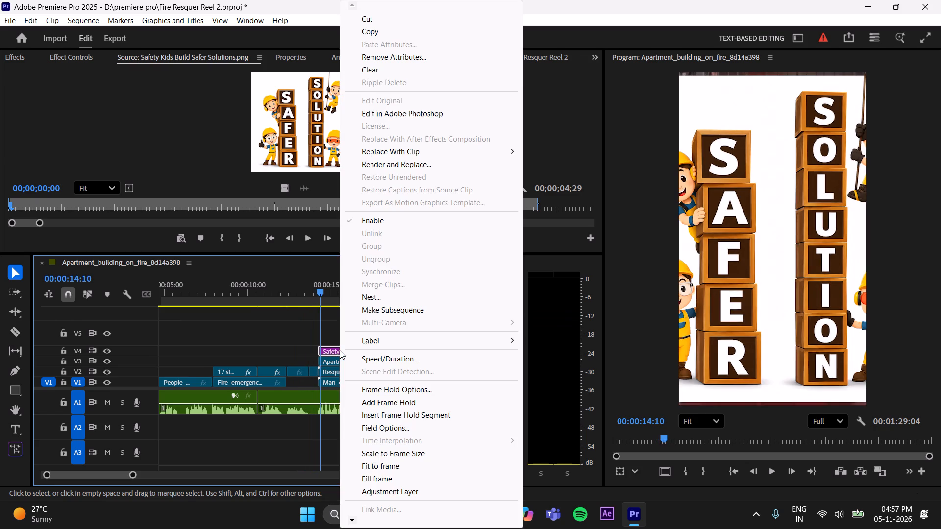
click(385, 454)
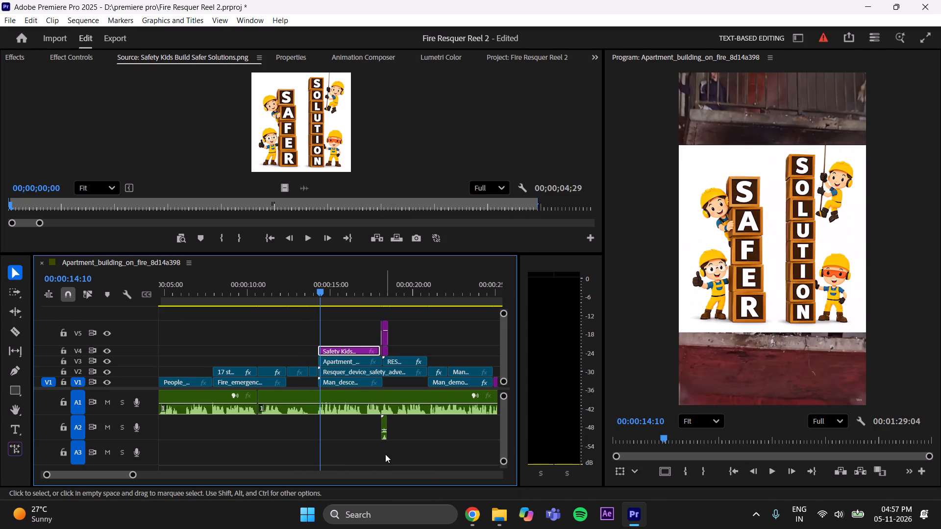
Save the Fire Resquer Reel 2 project.
key(ctrl+s)
key(ctrl+s)
key(ctrl+s)
key(ctrl+s)
key(ctrl+s)
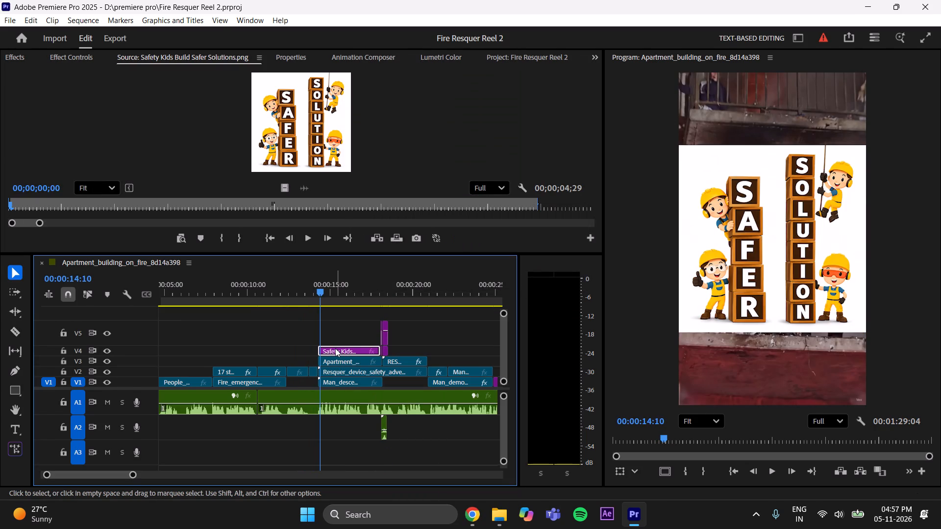
Move the SAFER SOLUTION image clip from V4 up to V5, keeping its start time, and deselect it.
drag(335, 349, 335, 340)
click(437, 338)
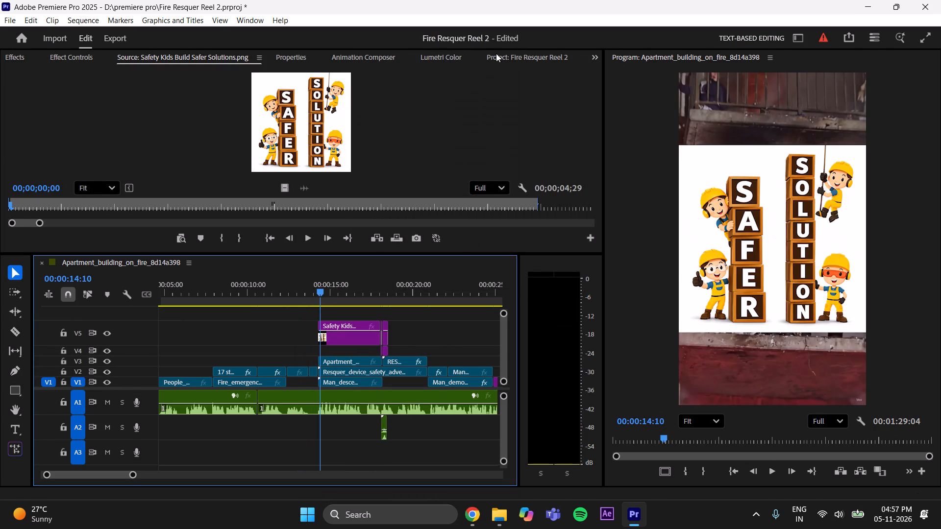
Create a 720 x 1280, 24 fps color matte in white (FFFFFF) and check its color.
click(503, 53)
right_click(352, 173)
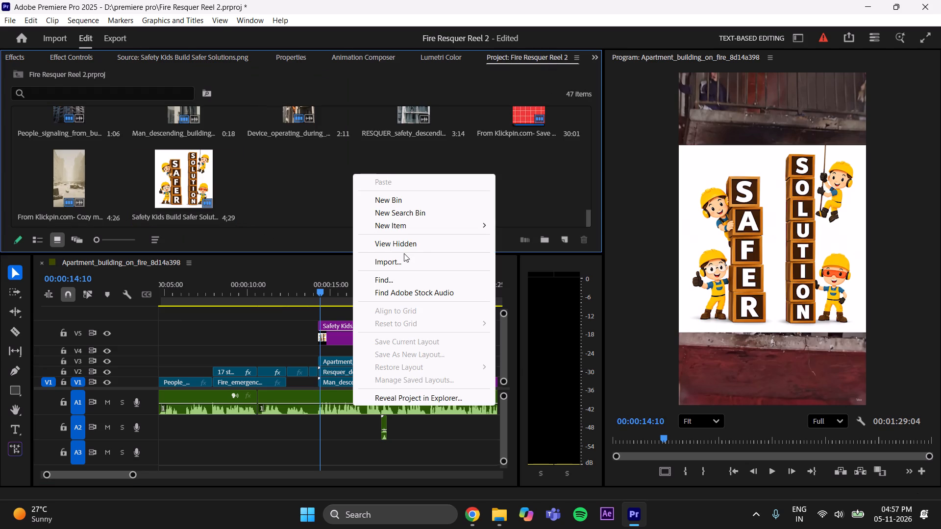
click(522, 303)
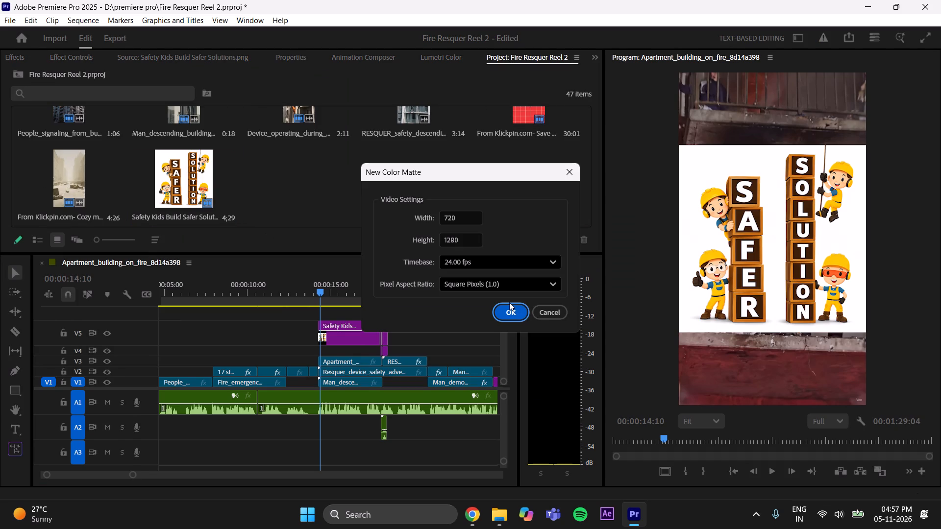
click(509, 303)
click(509, 313)
drag(424, 239, 319, 351)
click(557, 349)
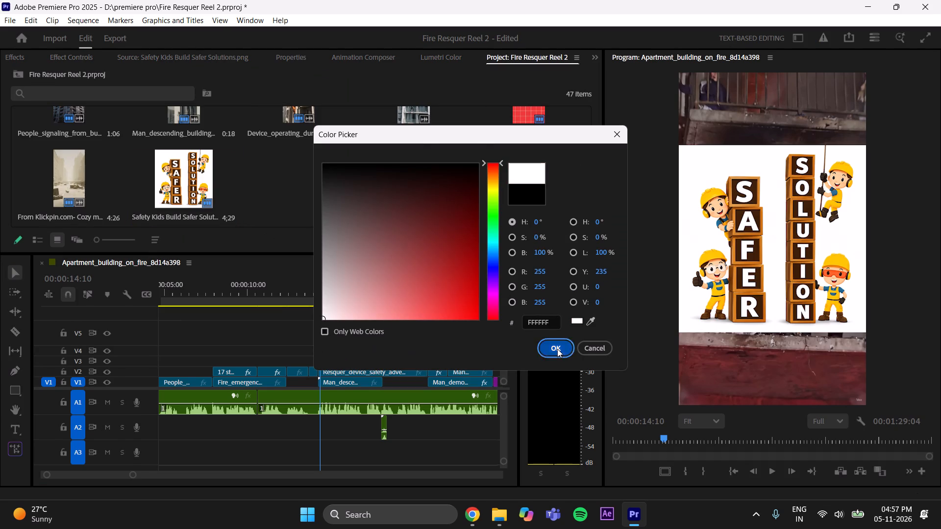
click(452, 272)
double_click(293, 193)
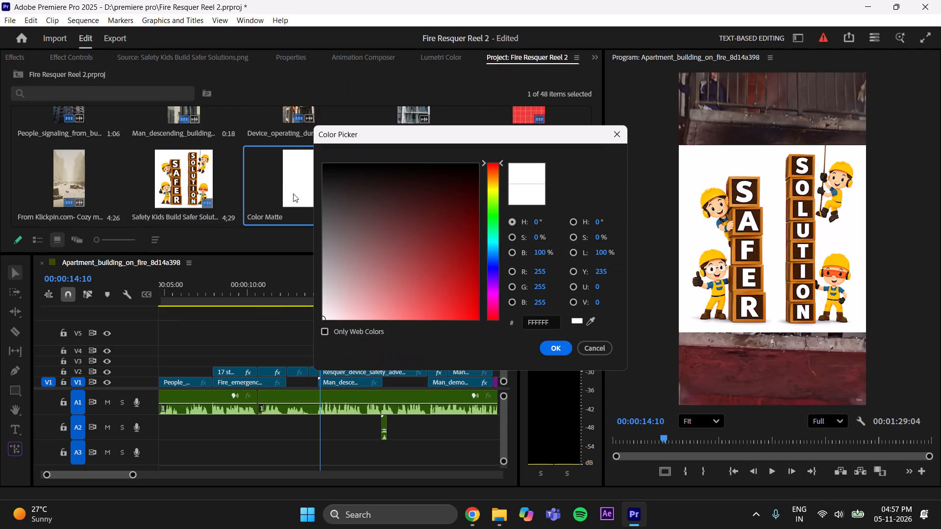
click(624, 136)
Place the Color Matte on V4 beneath the SAFER SOLUTION image, trim it to match the image's span, and save.
drag(297, 171, 288, 281)
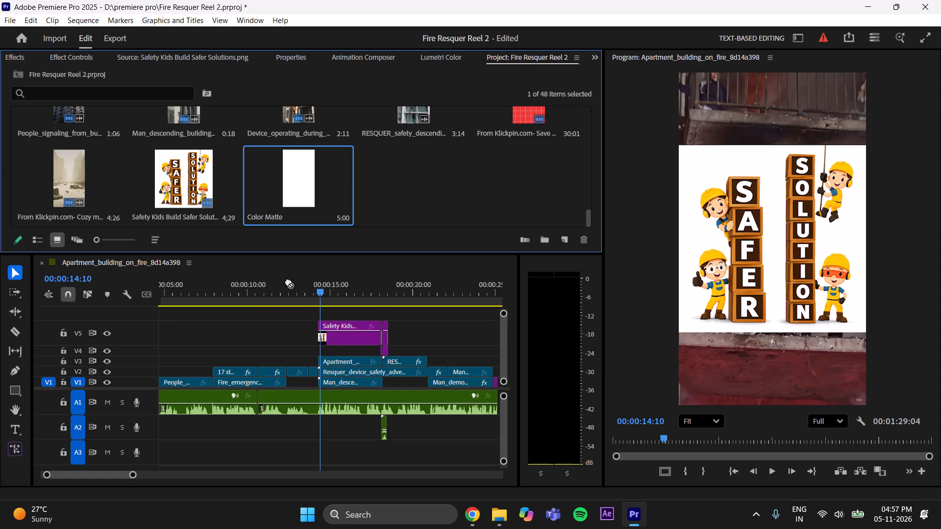
drag(288, 281, 239, 352)
drag(238, 353, 279, 354)
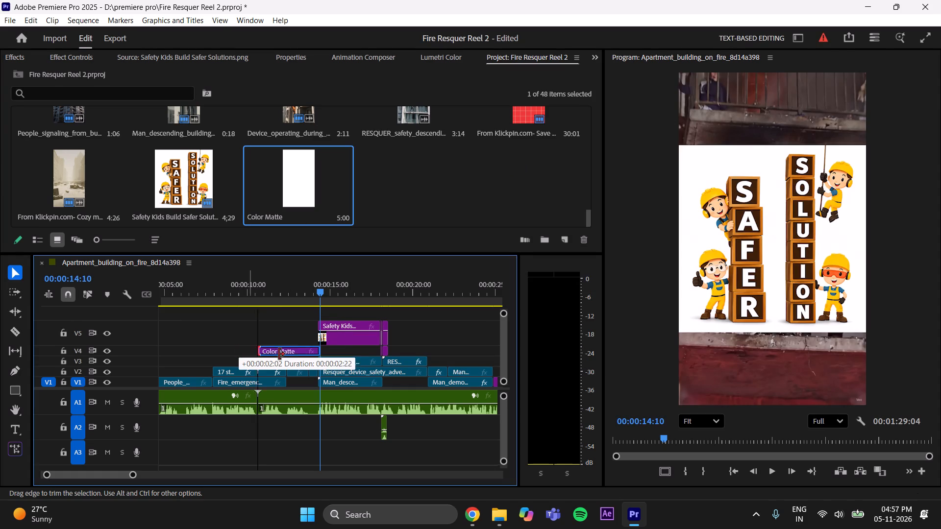
drag(279, 354, 291, 354)
drag(299, 349, 357, 351)
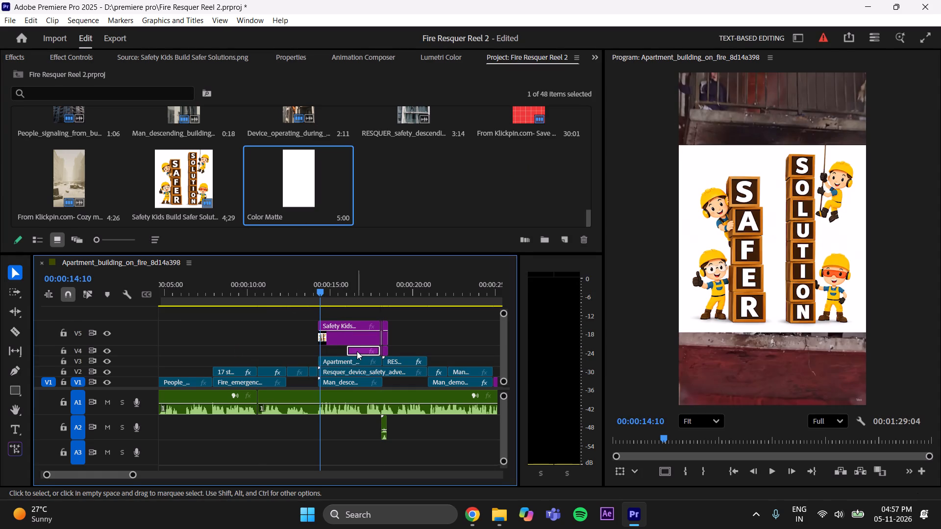
drag(347, 348, 317, 361)
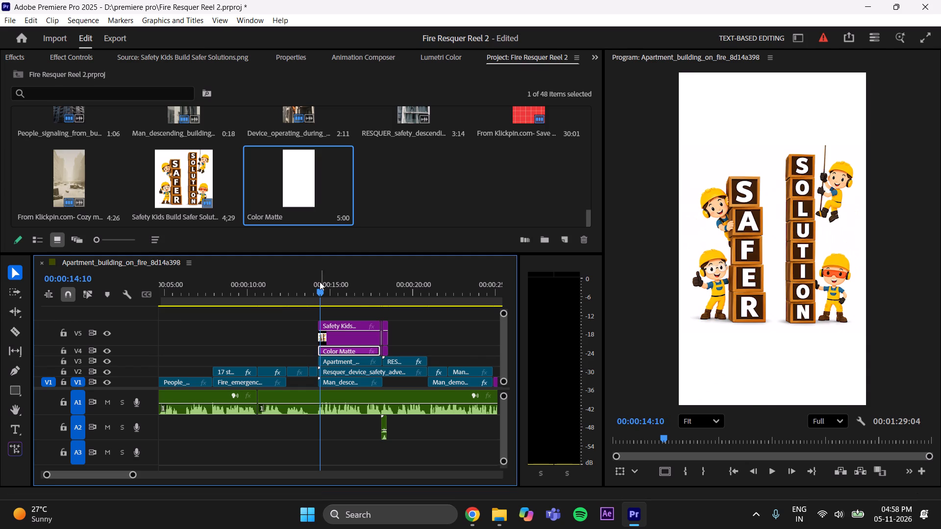
drag(313, 283, 300, 293)
click(433, 337)
key(ctrl+s)
Trim the start of the SAFER SOLUTION image on V5 to 00:00:15:22 and play back the section.
key(space)
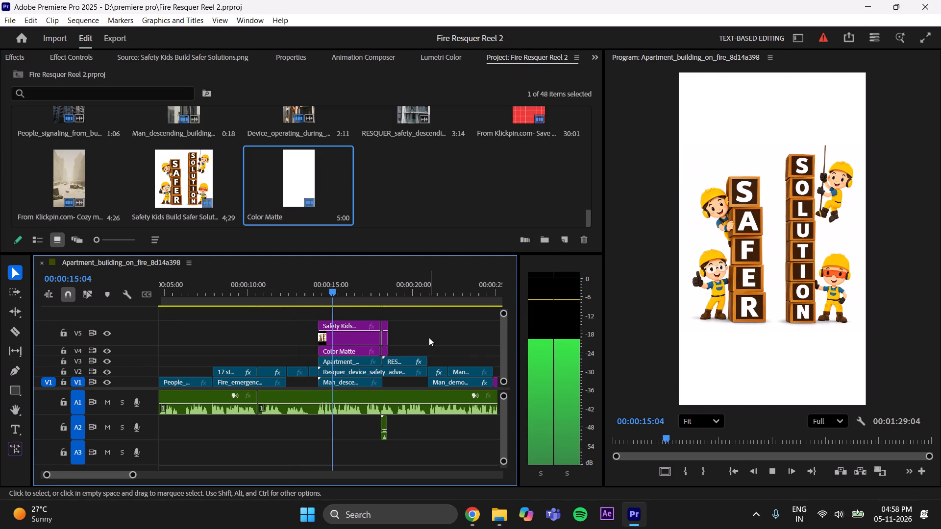
key(space)
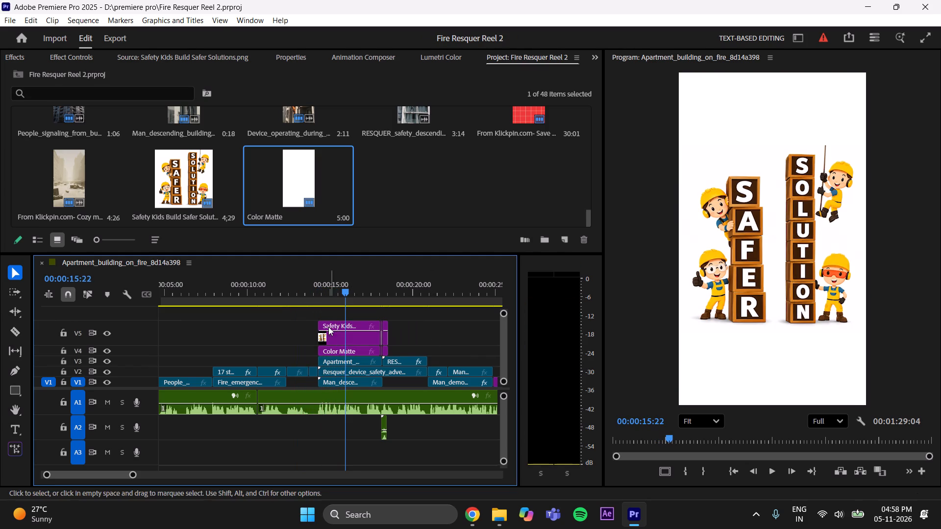
drag(321, 336, 342, 338)
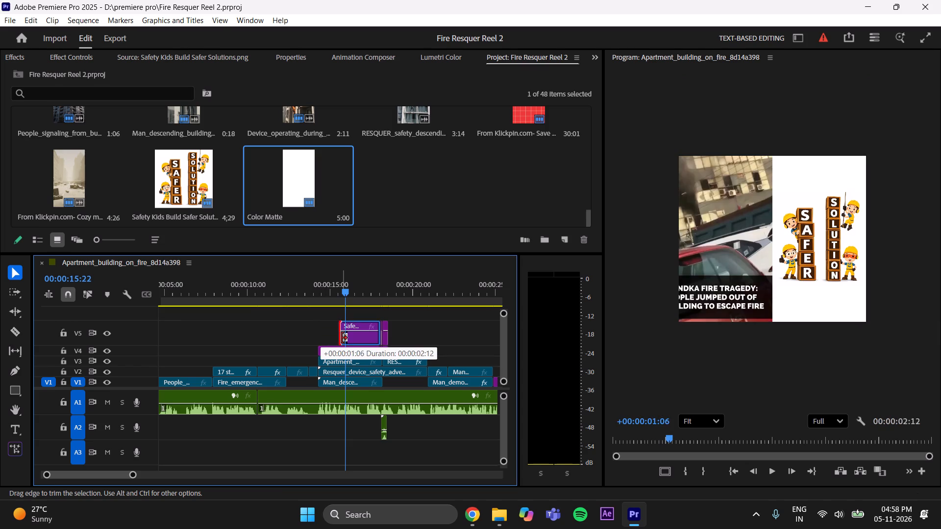
drag(342, 338, 343, 338)
drag(345, 295, 315, 316)
key(space)
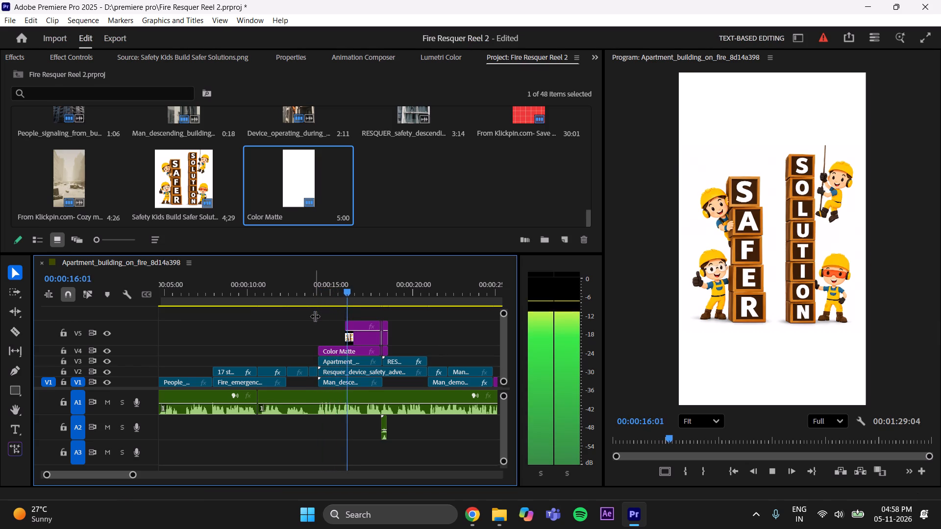
key(space)
Set the SAFER SOLUTION image's vertical position to 747 and save the project.
click(362, 340)
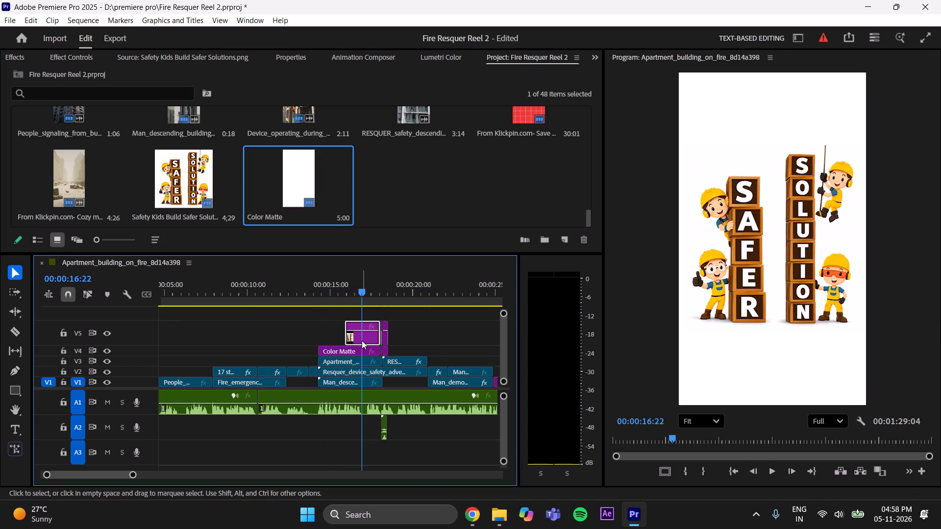
click(83, 56)
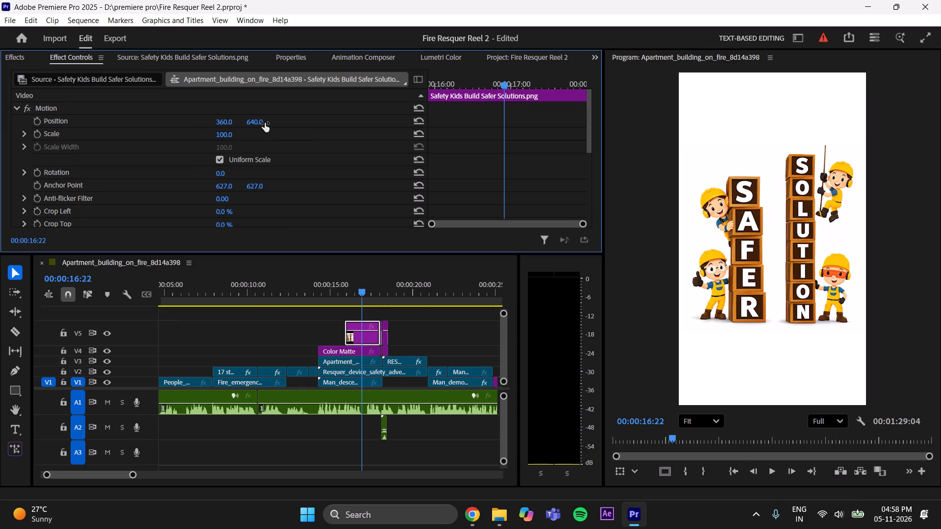
drag(261, 123, 336, 142)
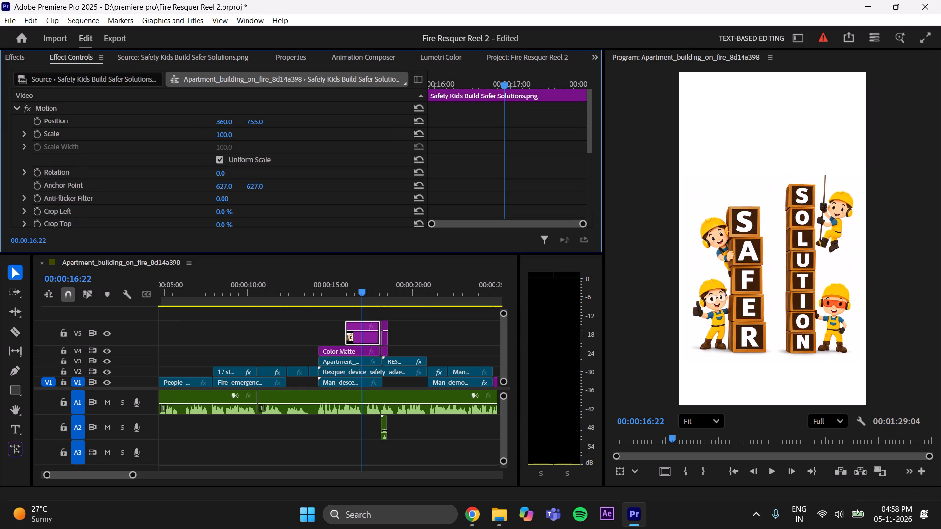
drag(336, 142, 332, 145)
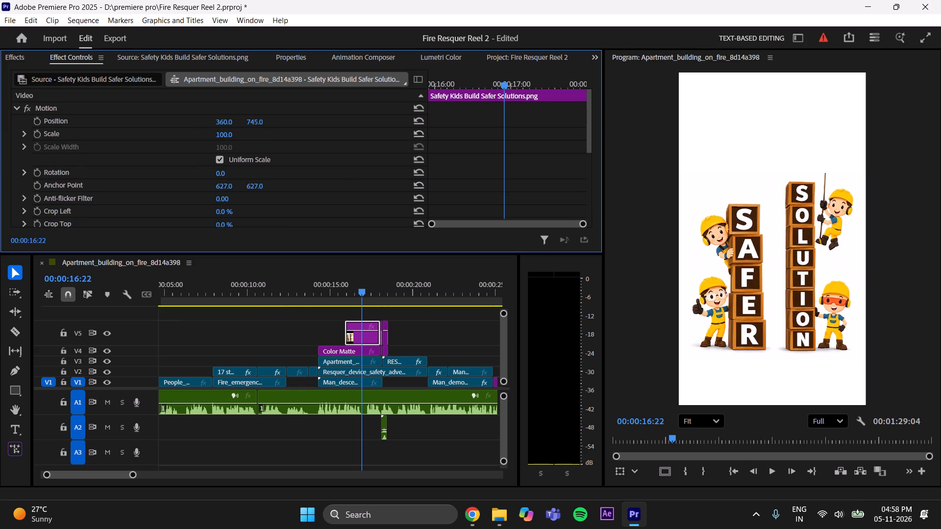
drag(332, 145, 334, 145)
key(ctrl+s)
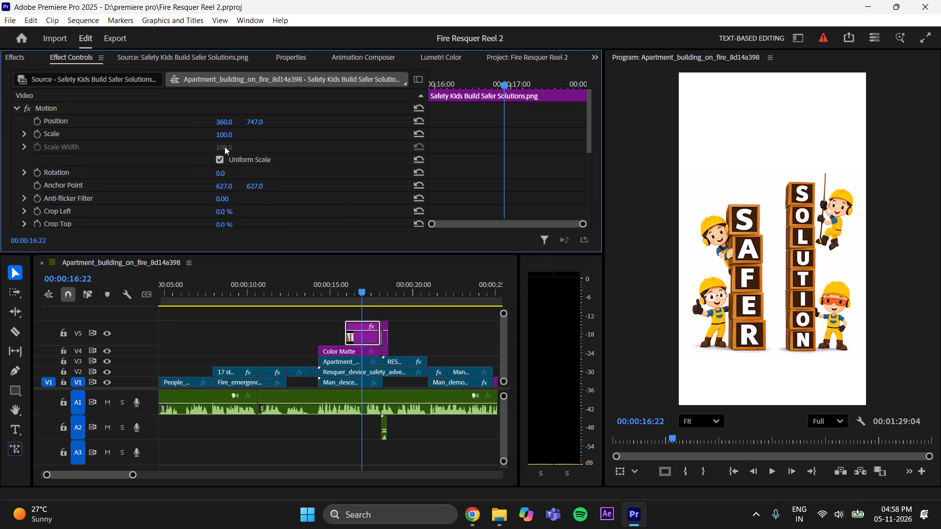
Set the SAFER SOLUTION image's scale to 83, fine-tune its vertical position slightly upward, and save the project.
drag(224, 136, 217, 139)
drag(263, 118, 265, 125)
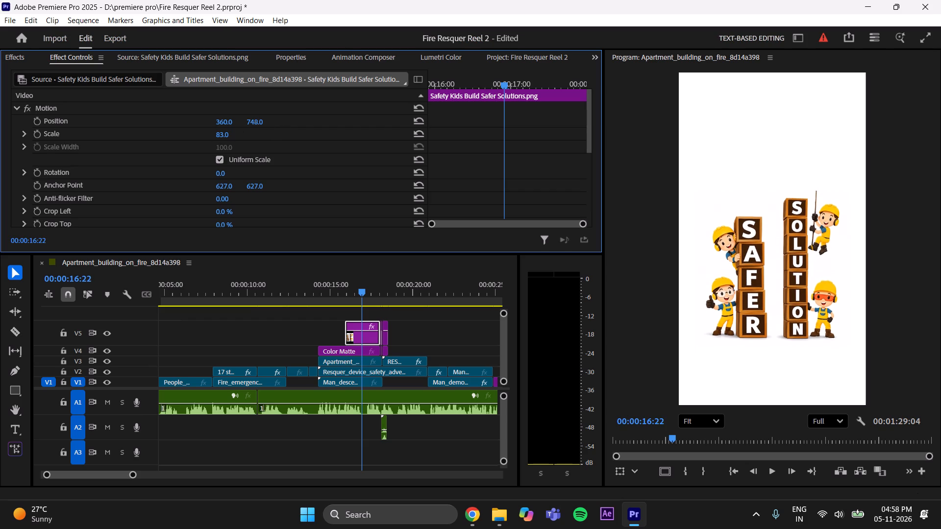
drag(265, 125, 264, 126)
click(410, 342)
key(ctrl+s)
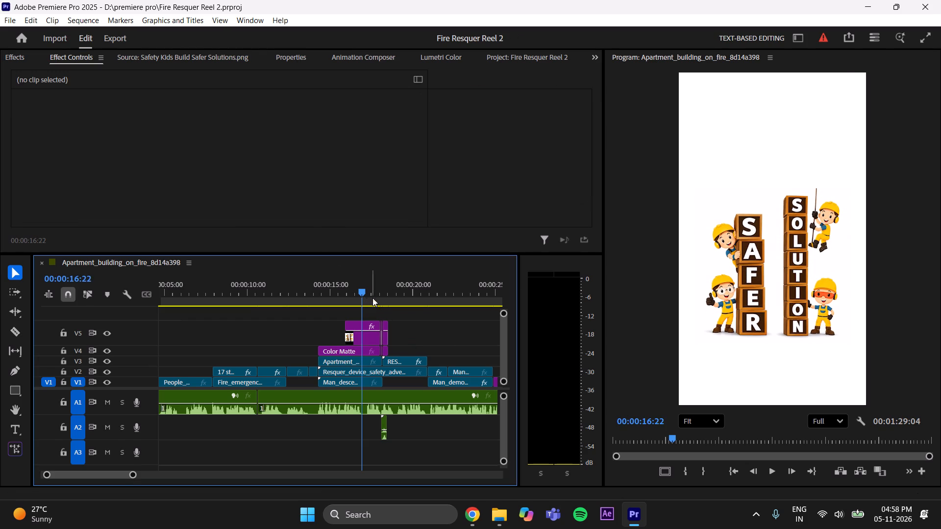
Play back the white matte section up to the entrance of the SAFER SOLUTION image.
drag(359, 289, 315, 310)
key(space)
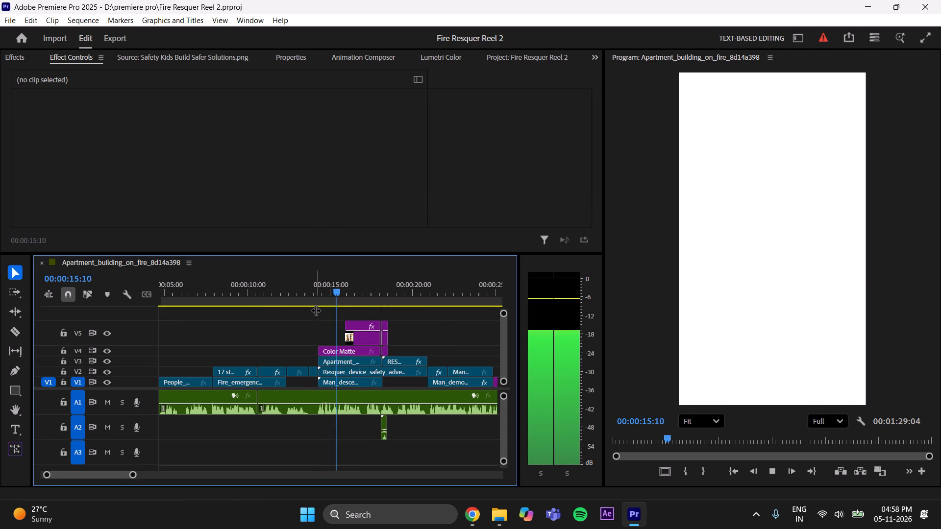
key(space)
key(space)
key(space)
drag(352, 285, 340, 292)
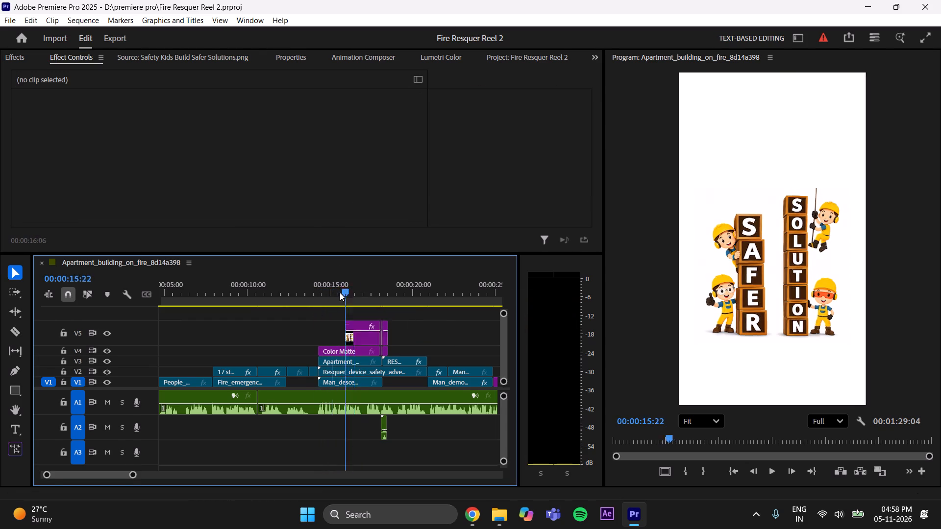
Add the Ease Position & Mask Y - Bottom text preset from Animation Composer at 00:00:14:08, above the image.
drag(340, 292, 320, 314)
click(355, 54)
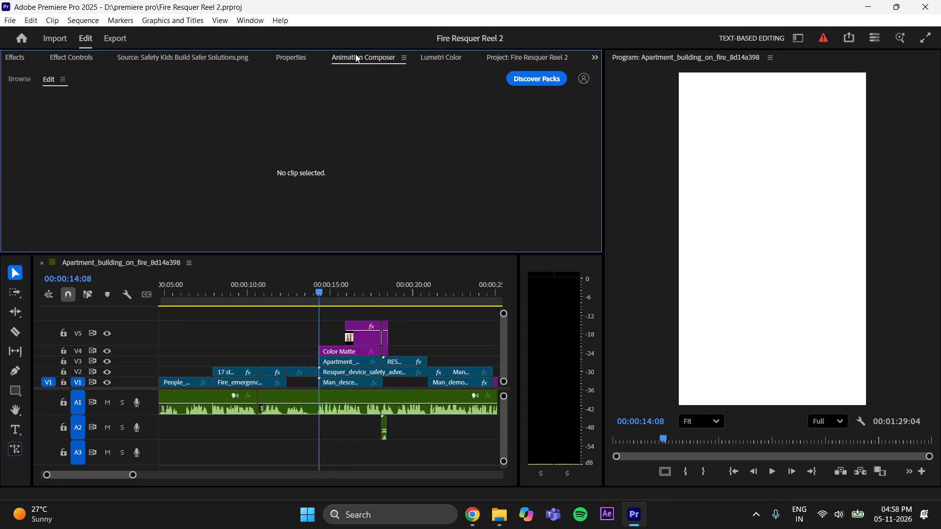
click(25, 77)
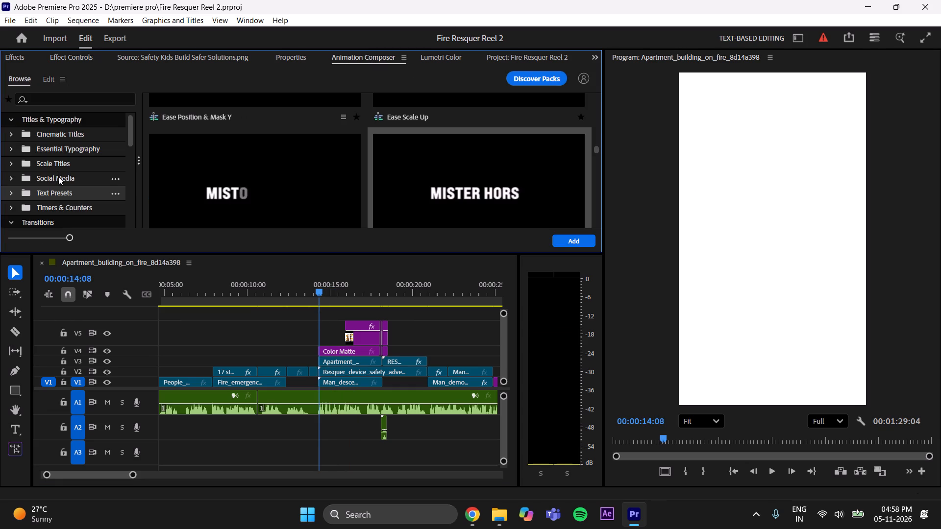
click(58, 176)
click(58, 188)
scroll(288, 164, down, 2)
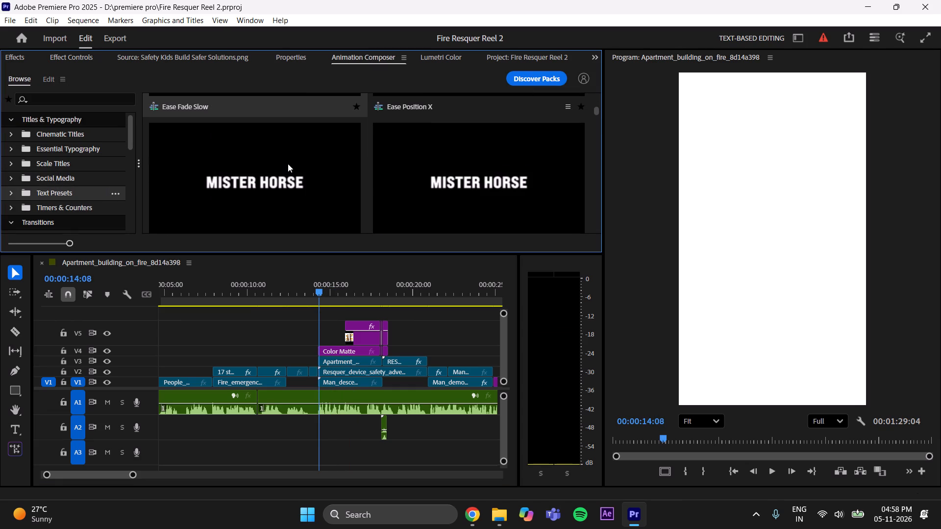
scroll(288, 164, down, 3)
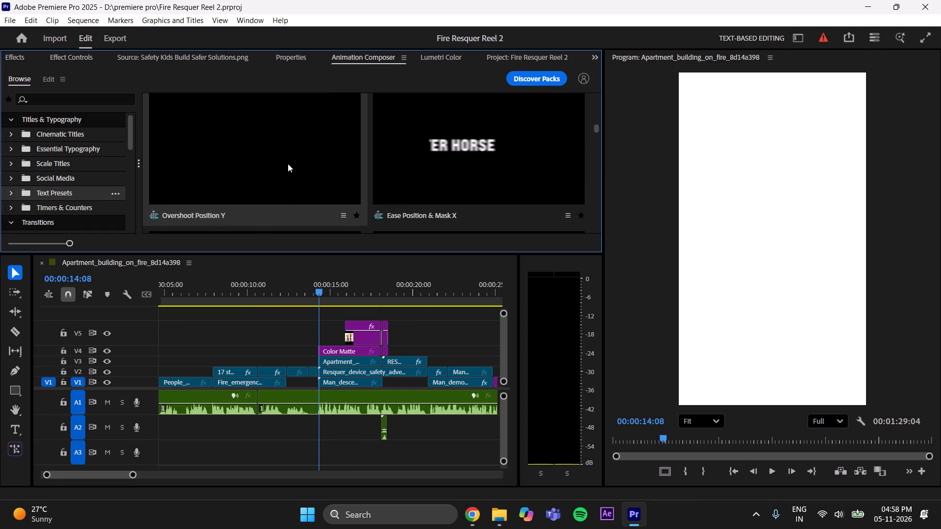
scroll(288, 164, down, 3)
scroll(288, 164, up, 3)
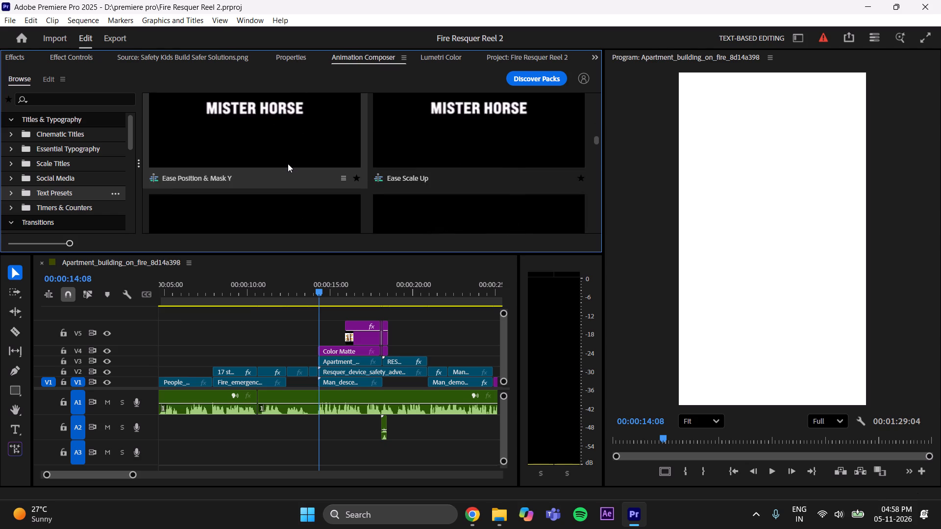
scroll(288, 164, up, 2)
scroll(288, 164, down, 5)
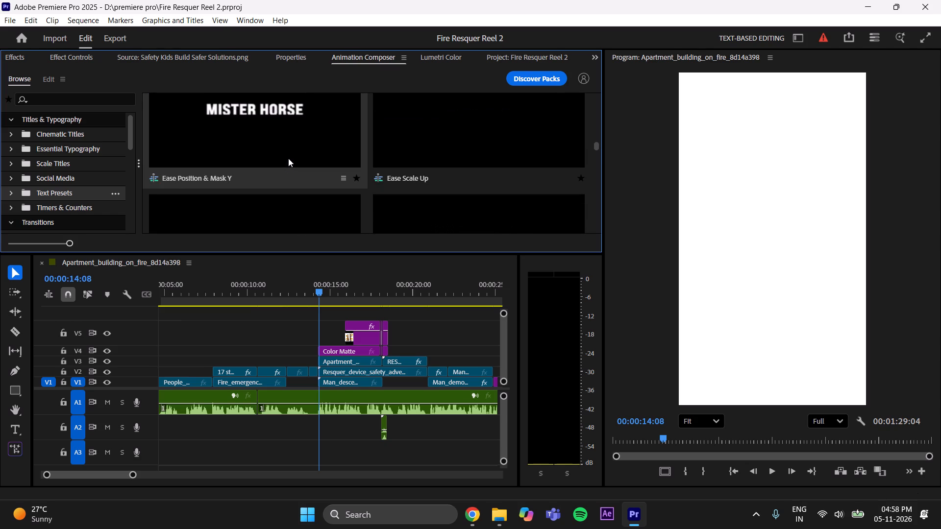
click(279, 130)
click(556, 240)
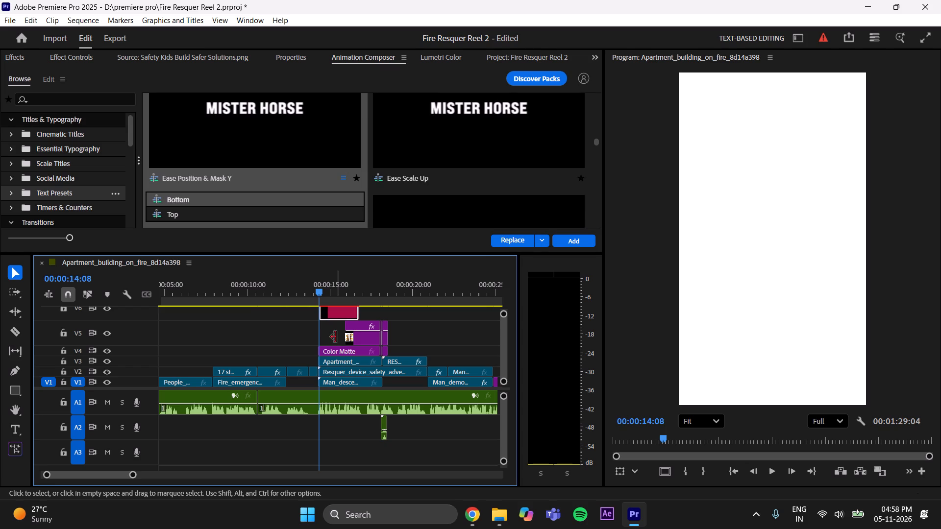
Set the Ease Position & Mask Y title's duration to 00:00:03:17 on V6 and save the project.
click(53, 81)
drag(395, 154, 407, 150)
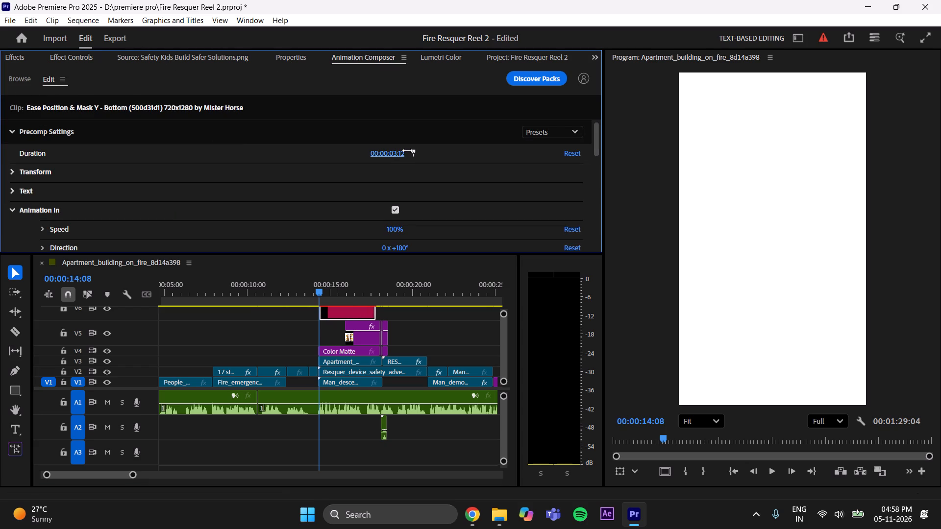
drag(407, 150, 410, 151)
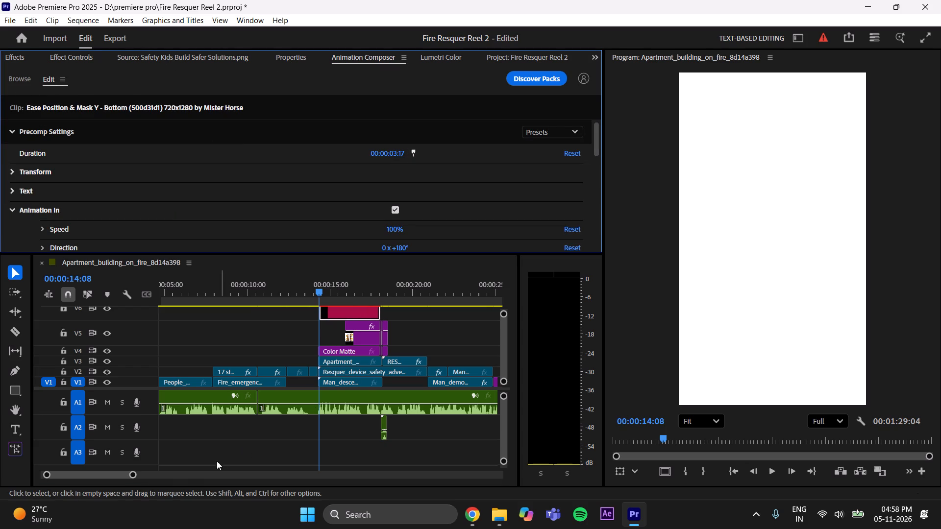
drag(135, 475, 140, 475)
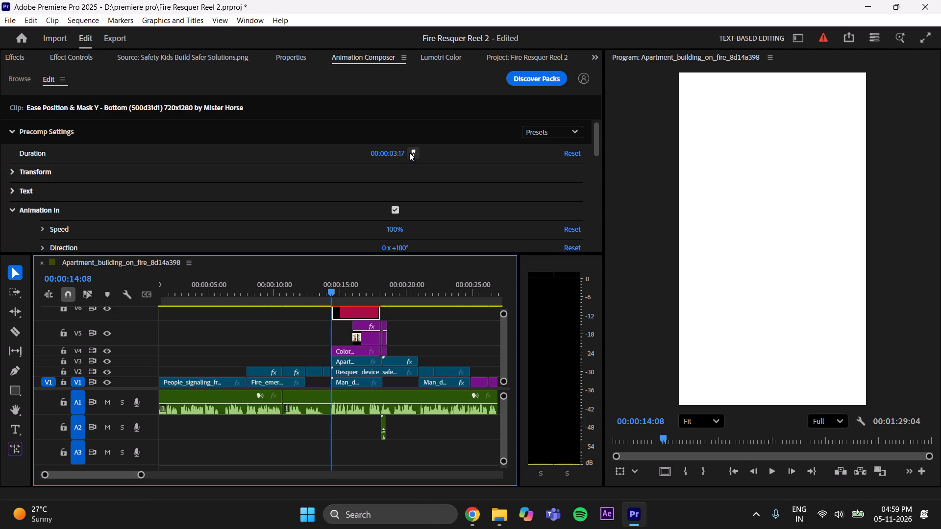
drag(398, 153, 406, 151)
drag(388, 317, 383, 320)
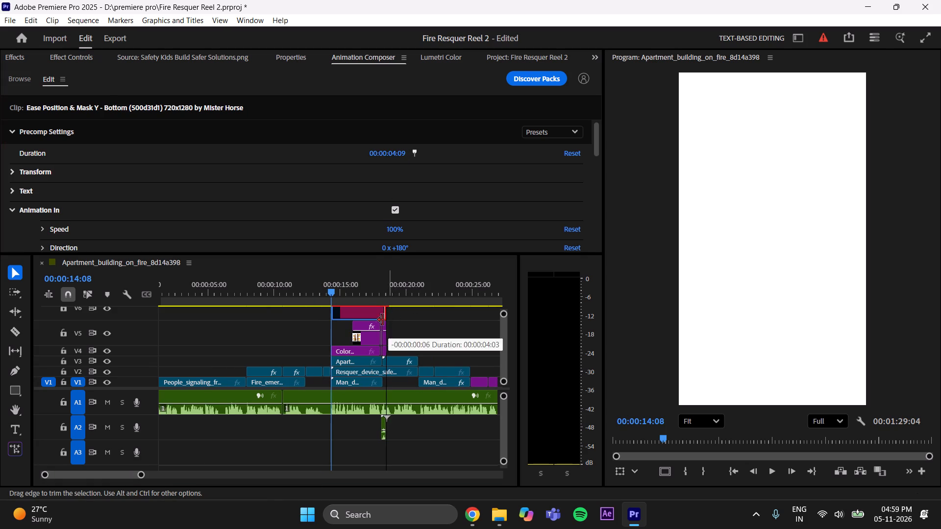
drag(383, 320, 378, 329)
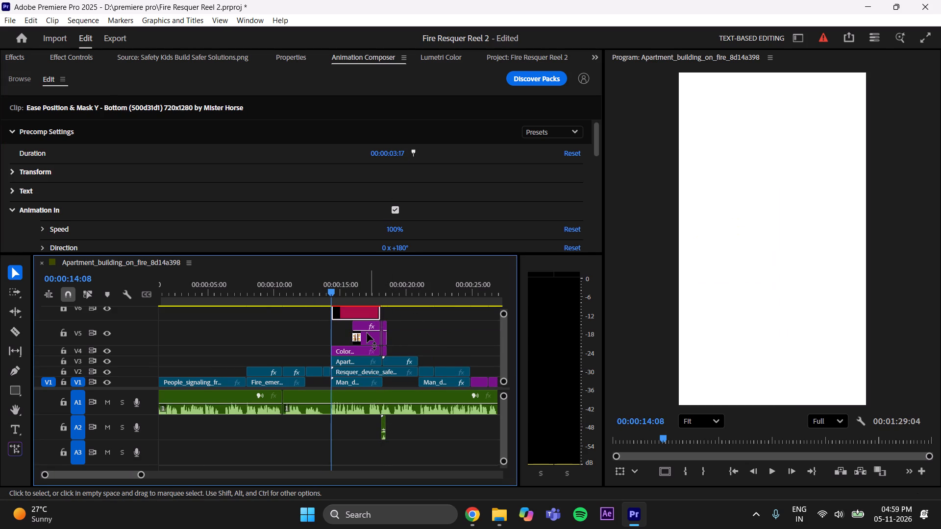
key(ctrl+s)
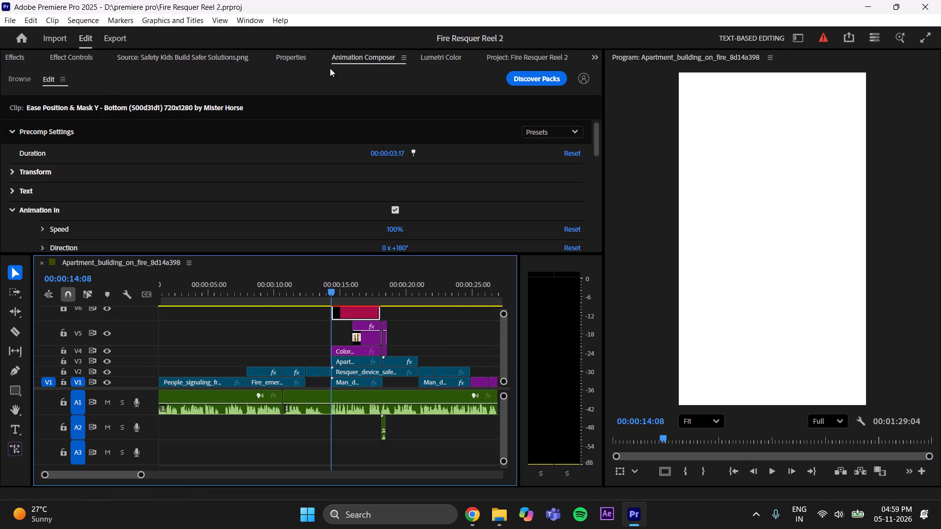
Look through the Ease Position & Mask Y title's properties, from its animation settings back to its text settings.
click(305, 54)
scroll(144, 166, down, 18)
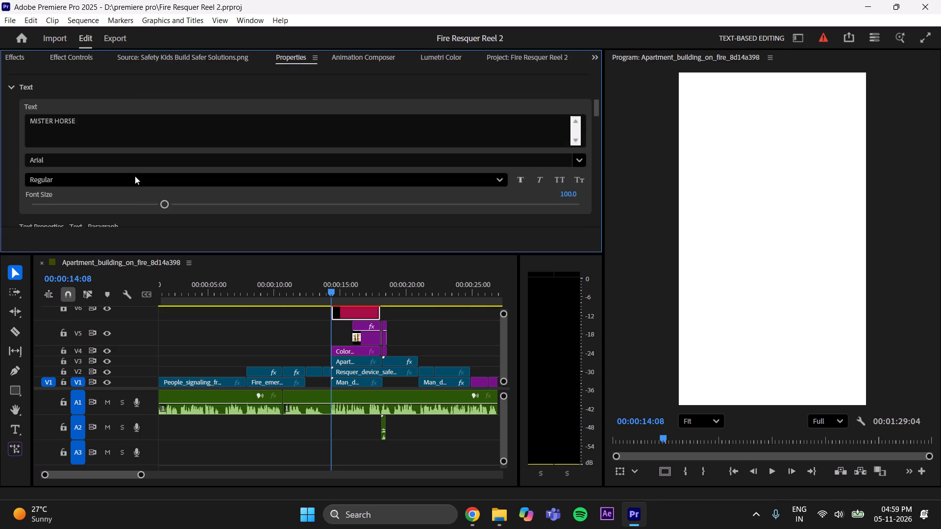
scroll(135, 176, down, 20)
scroll(135, 176, down, 14)
scroll(77, 177, down, 6)
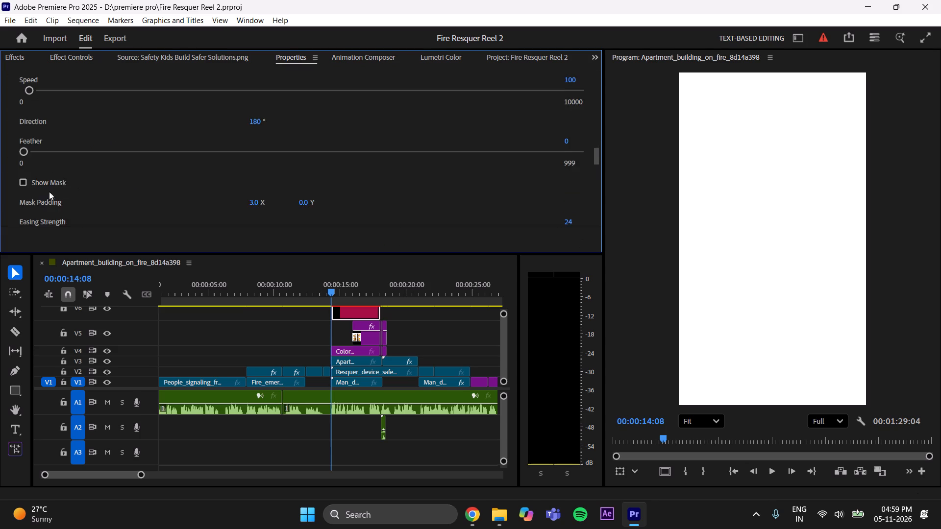
scroll(44, 195, down, 6)
click(14, 196)
scroll(175, 199, up, 20)
scroll(175, 199, up, 1)
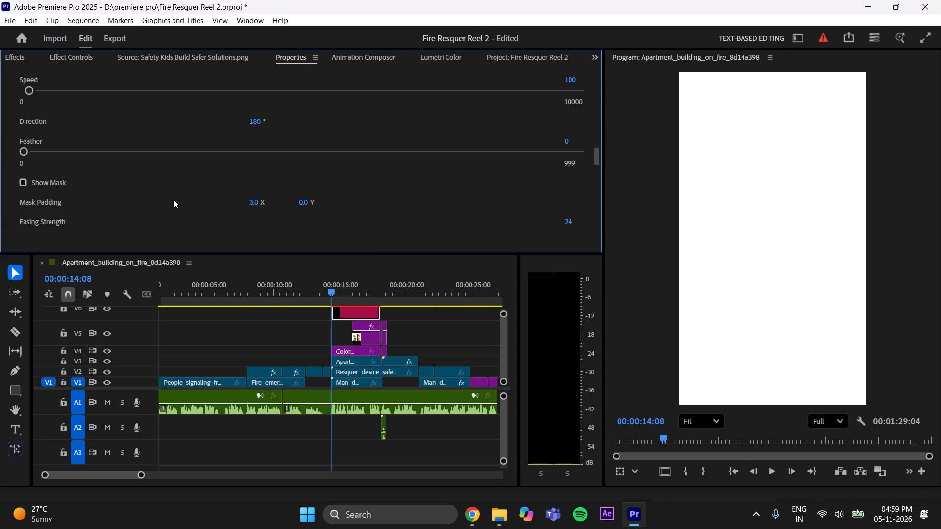
scroll(173, 199, up, 5)
scroll(105, 195, up, 20)
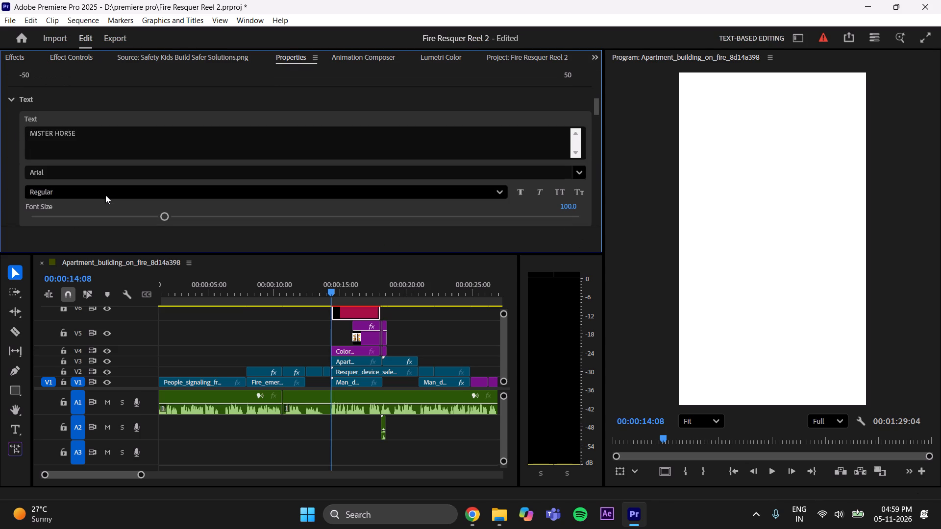
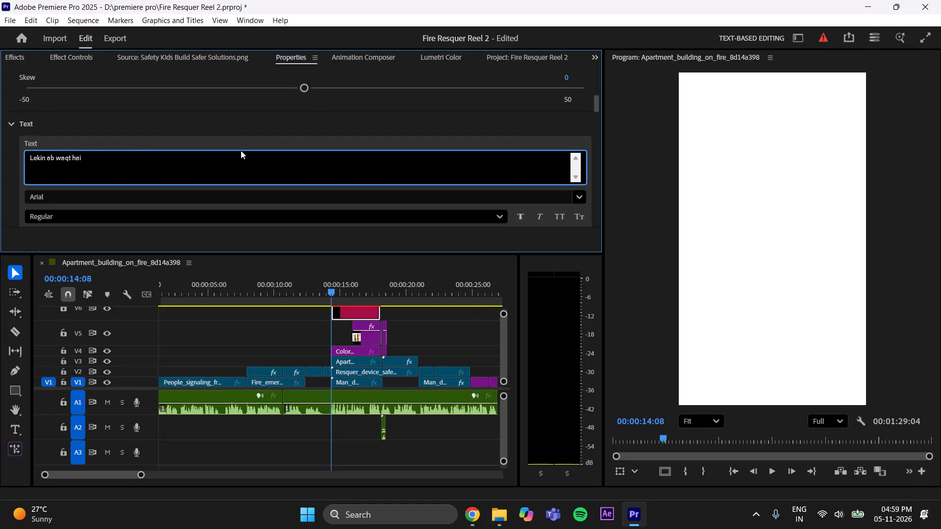
Capitalise each word of the title's text so it reads "Lekin Ab Waqt Hai".
key(BackSpace)
key(shift+h)
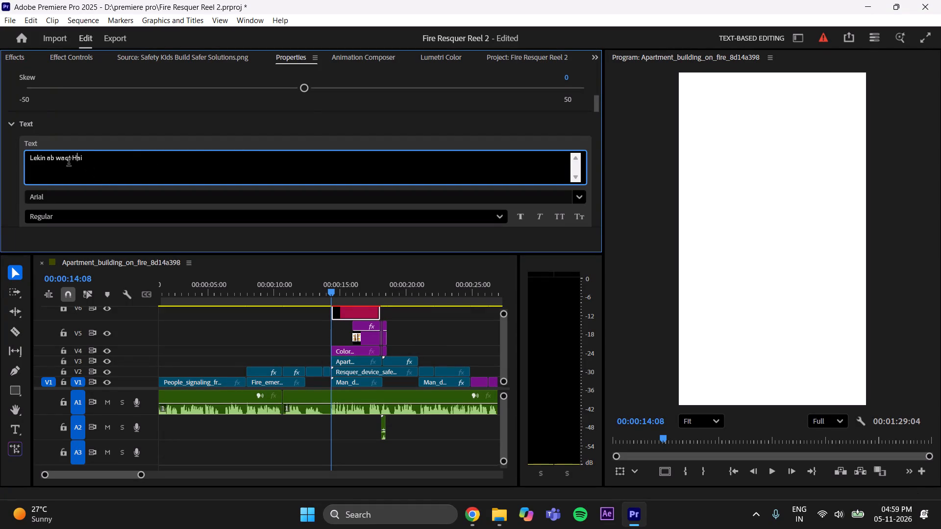
click(62, 159)
key(BackSpace)
key(shift+w)
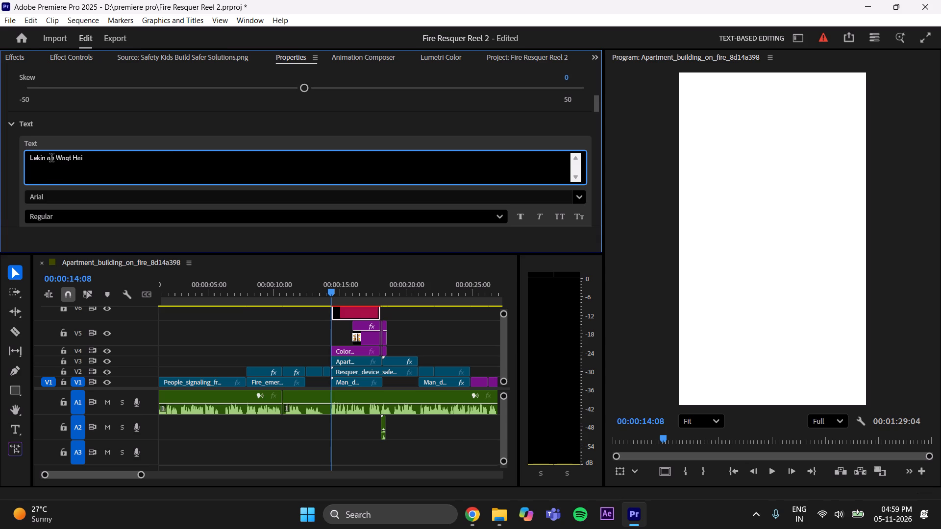
click(51, 159)
key(BackSpace)
key(shift+a)
click(2, 187)
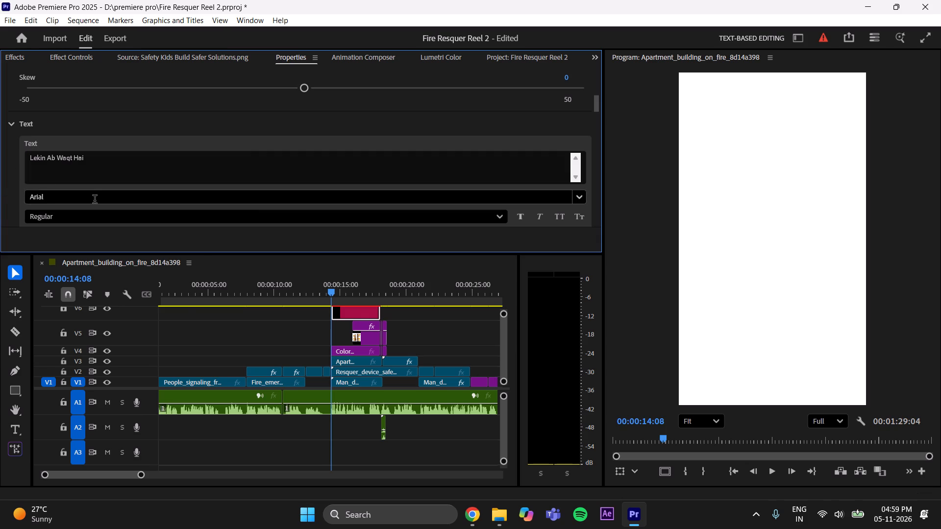
Set the title's font to Franklin Gothic Heavy.
click(92, 200)
key(BackSpace)
text(frankli)
click(159, 302)
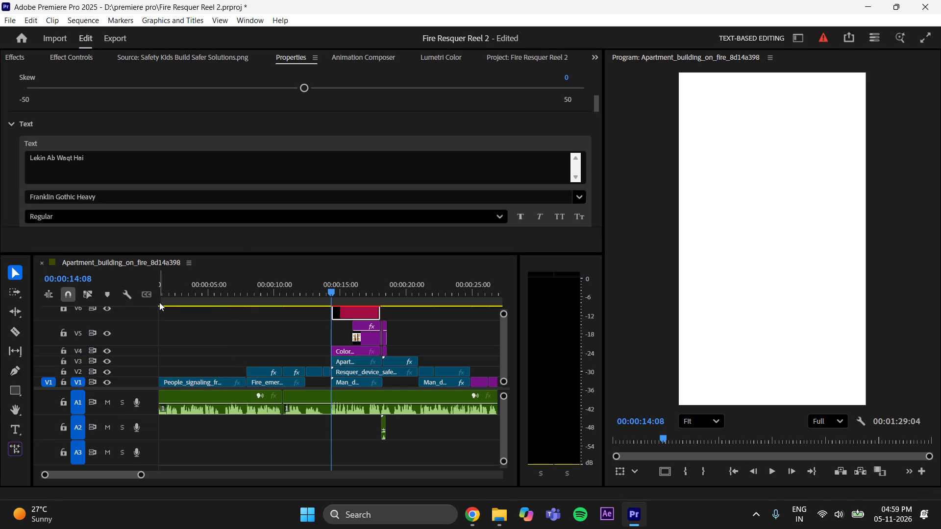
Set the title's colour fill to the orange-brown sampled from the SAFER box tower in the image.
scroll(14, 152, down, 5)
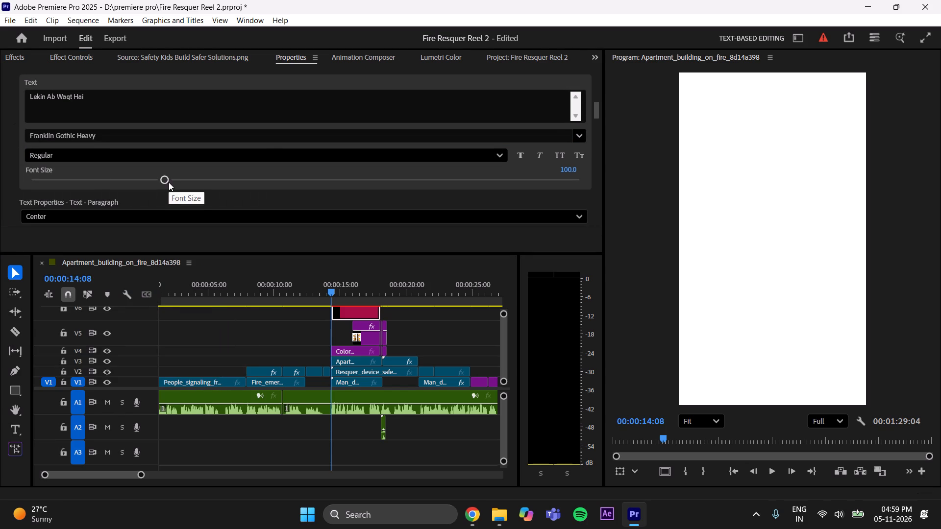
scroll(108, 192, down, 12)
click(36, 192)
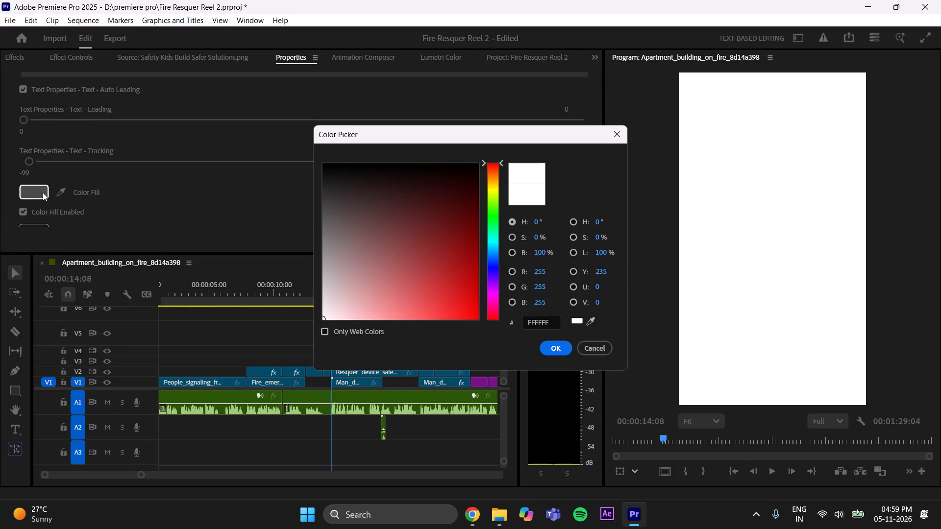
click(612, 141)
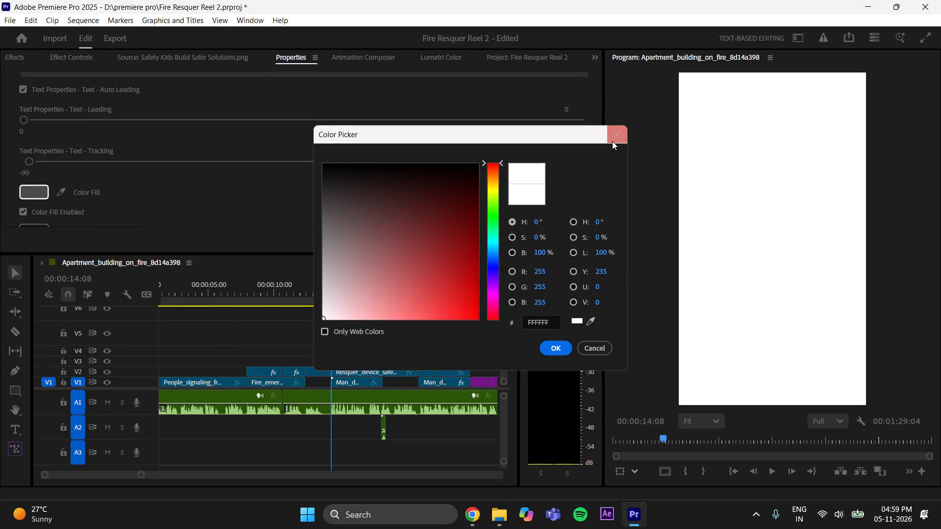
drag(336, 284, 367, 292)
click(57, 190)
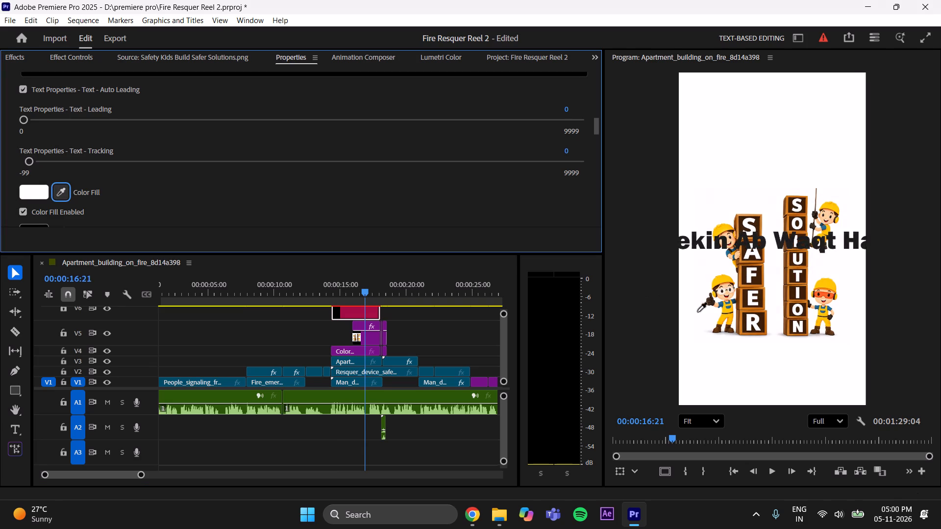
click(741, 316)
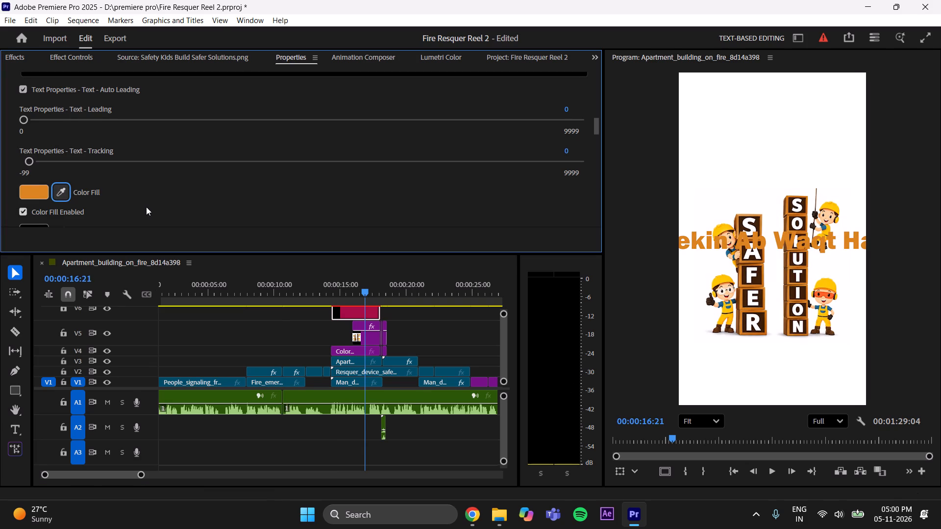
Reduce the title's font size until the whole line fits inside the frame's width with margins on both sides.
scroll(174, 193, up, 10)
drag(162, 155, 123, 170)
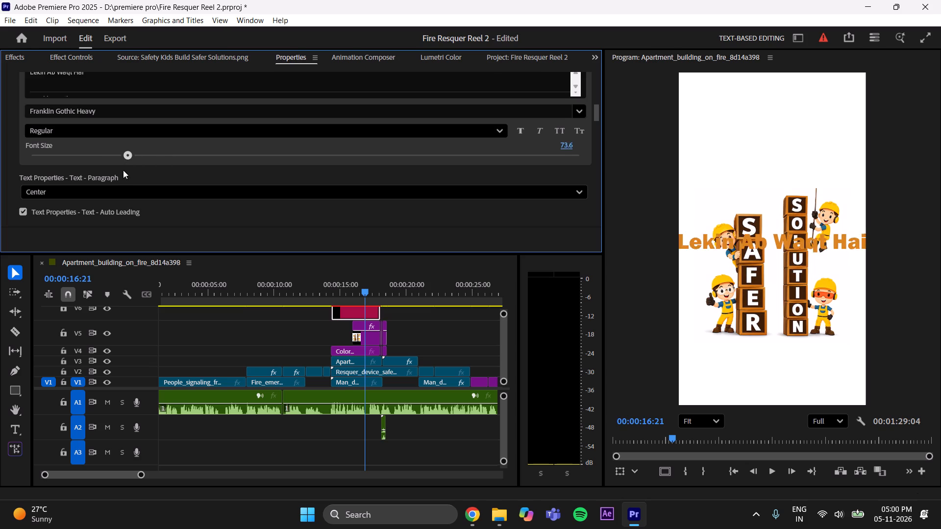
drag(123, 170, 113, 177)
Move the title above the box towers to Position Y 331, scale it down slightly and save the project.
scroll(272, 168, up, 20)
scroll(272, 168, up, 3)
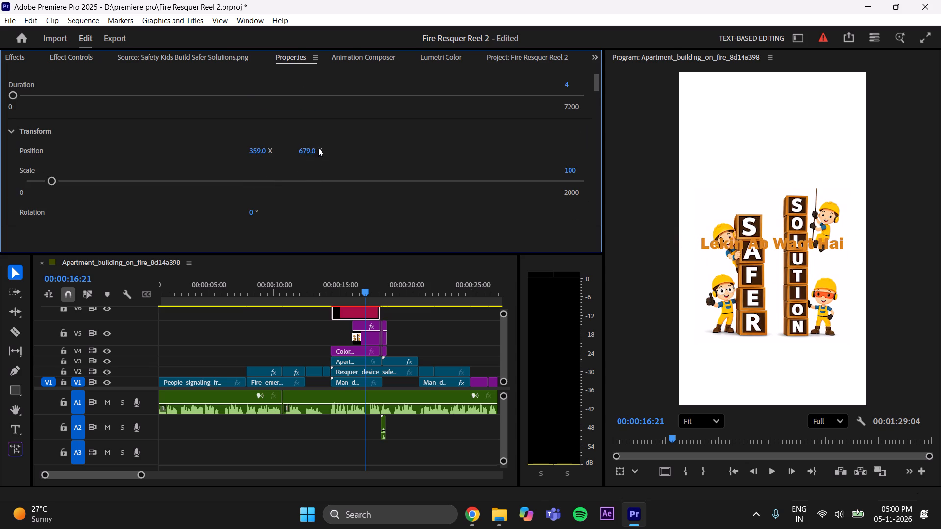
drag(306, 151, 90, 155)
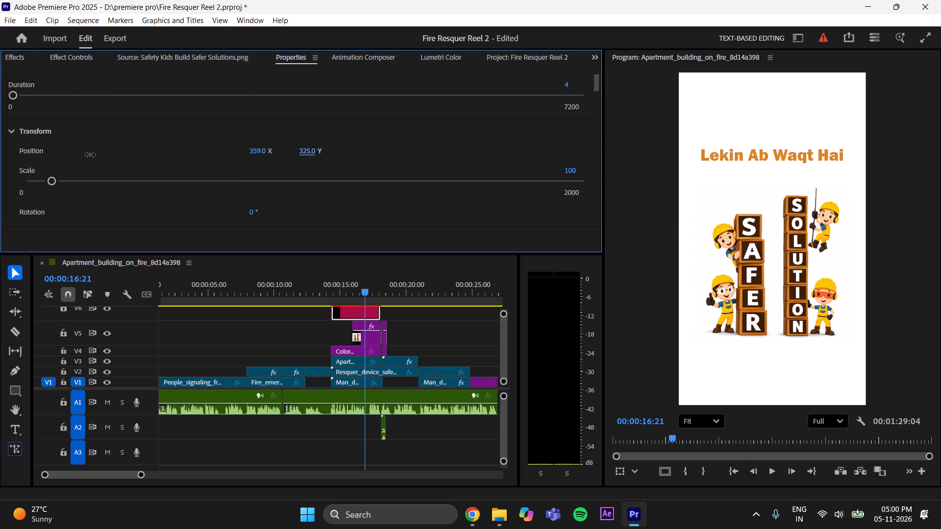
drag(90, 155, 95, 155)
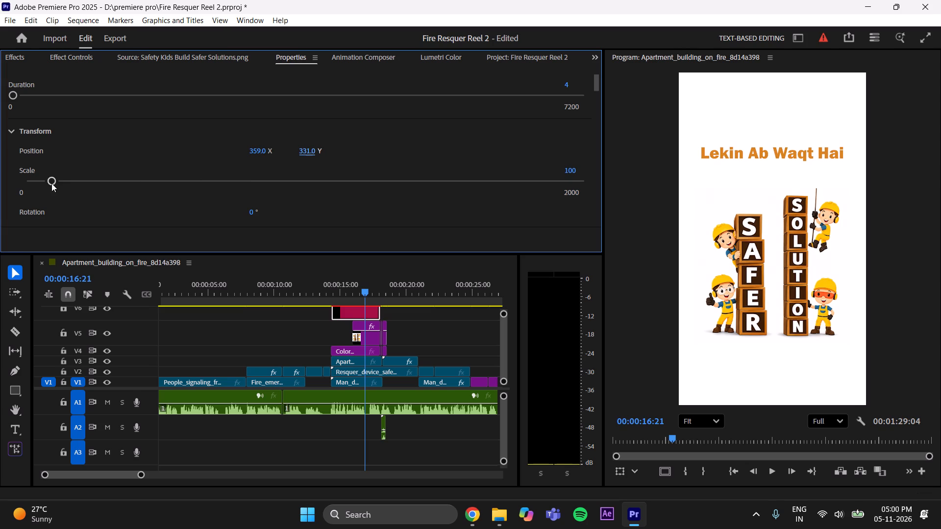
click(47, 180)
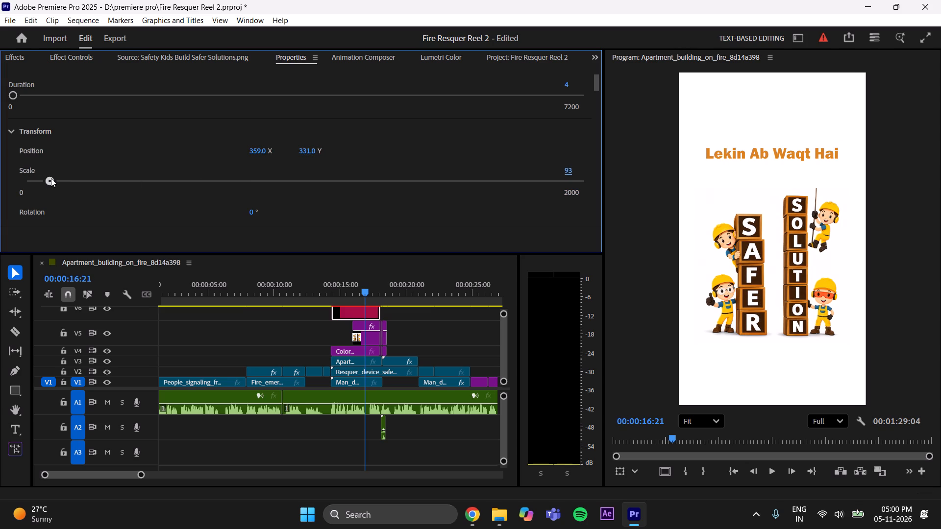
click(437, 340)
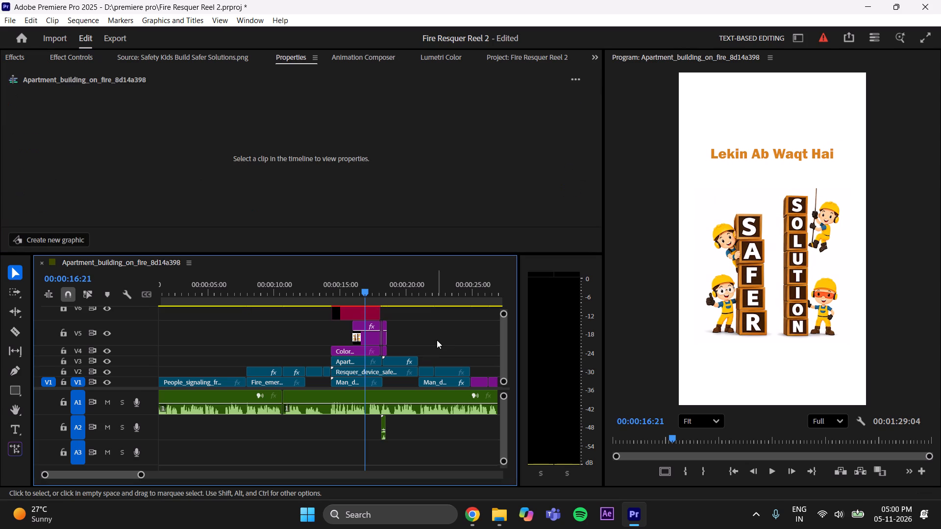
key(ctrl+s)
Play back the white matte section to check the "Lekin Ab Waqt Hai" title's entrance.
drag(360, 291, 319, 298)
key(space)
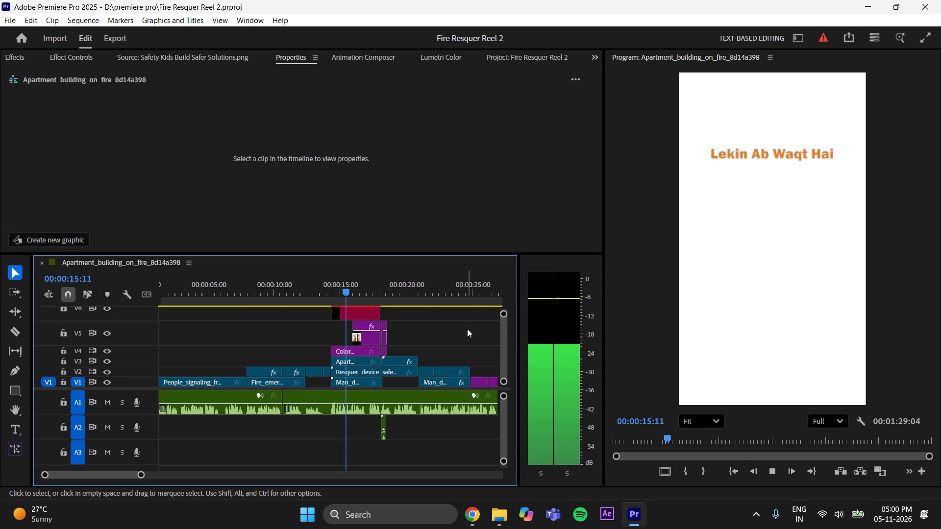
key(space)
Park the playhead at the start of the SAFER SOLUTION image, 00:00:15:22, and save the project.
drag(361, 288, 357, 291)
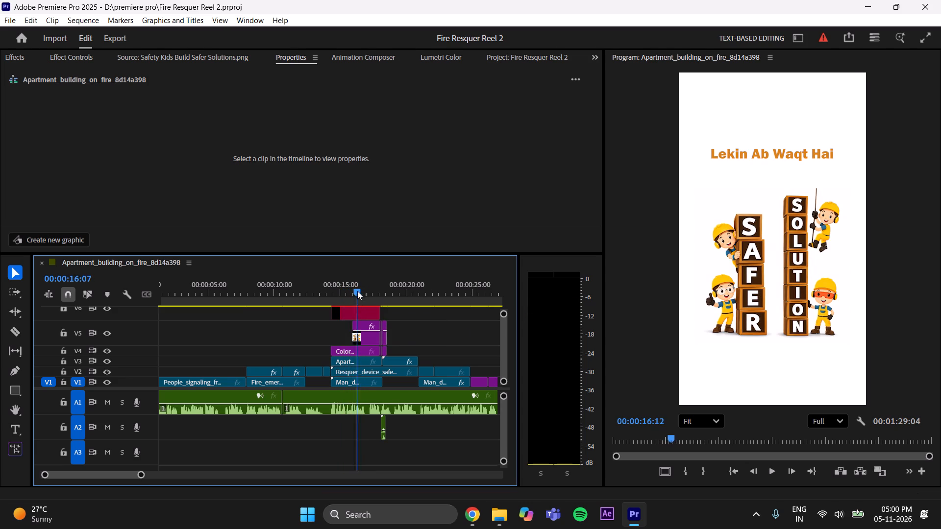
drag(357, 291, 353, 299)
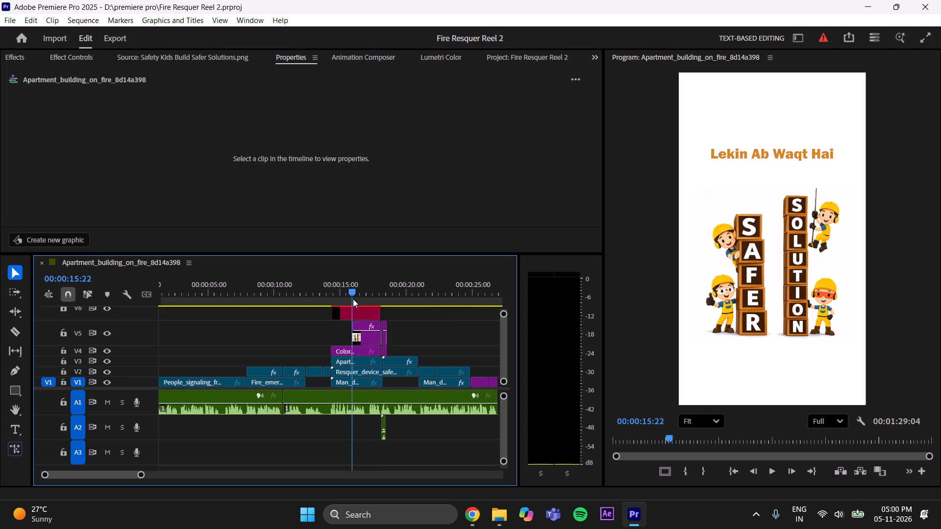
drag(353, 299, 353, 300)
key(Right)
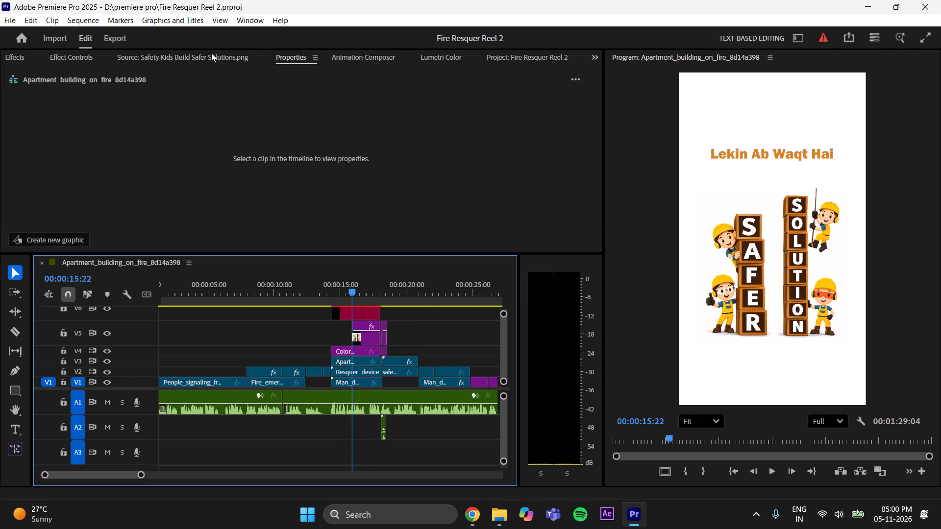
click(210, 54)
key(ctrl+s)
Find single-shutter.mp3 in the Downloads folder and load it into Premiere Pro's Source monitor.
click(498, 518)
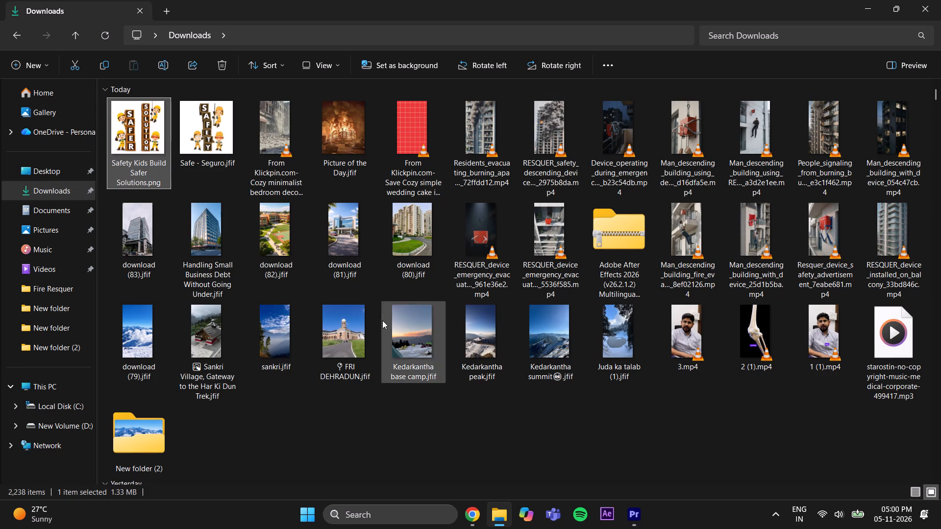
scroll(515, 313, down, 20)
scroll(515, 313, down, 20)
scroll(515, 313, down, 2)
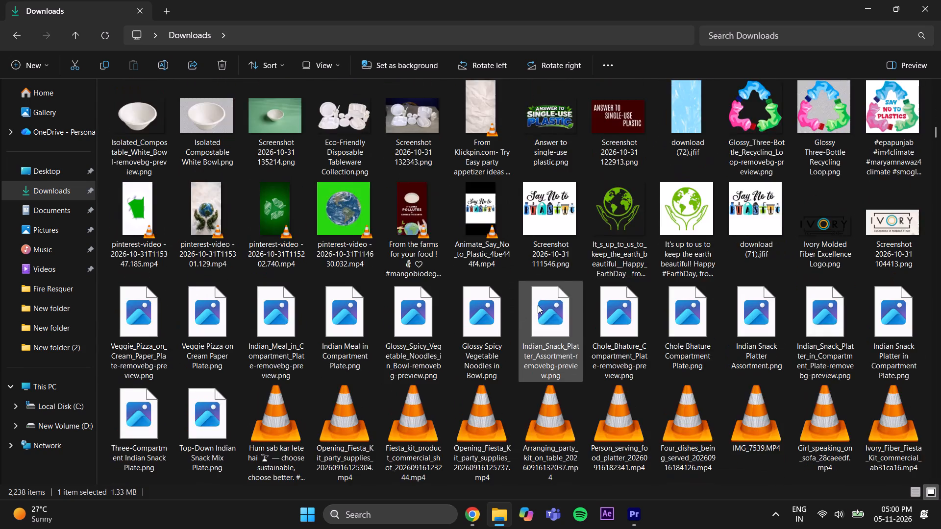
scroll(538, 305, down, 8)
drag(937, 149, 919, 476)
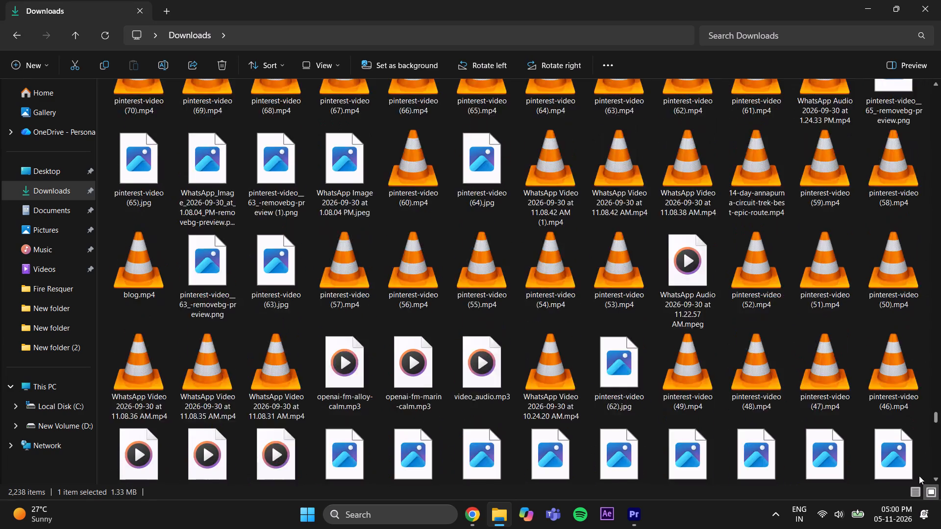
drag(919, 476, 919, 493)
scroll(469, 272, down, 6)
scroll(471, 273, up, 4)
scroll(471, 272, down, 3)
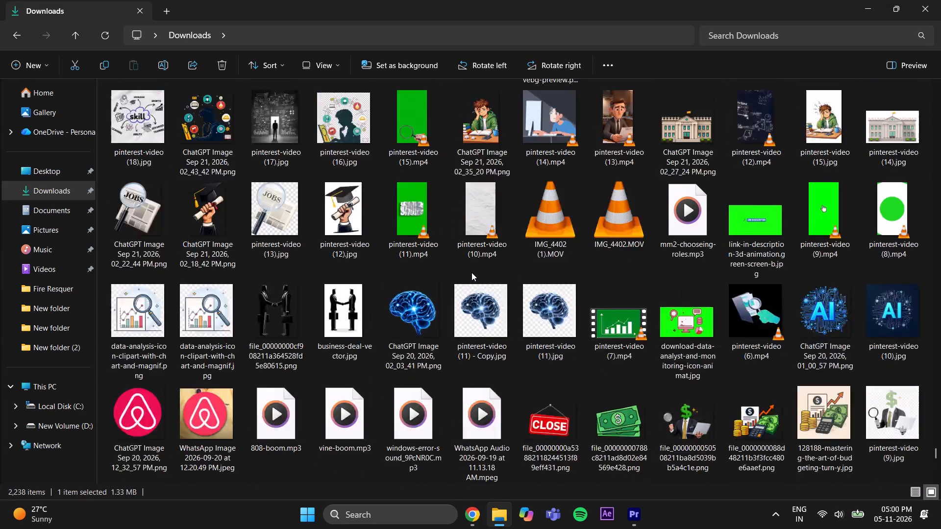
scroll(471, 272, down, 2)
drag(277, 206, 639, 514)
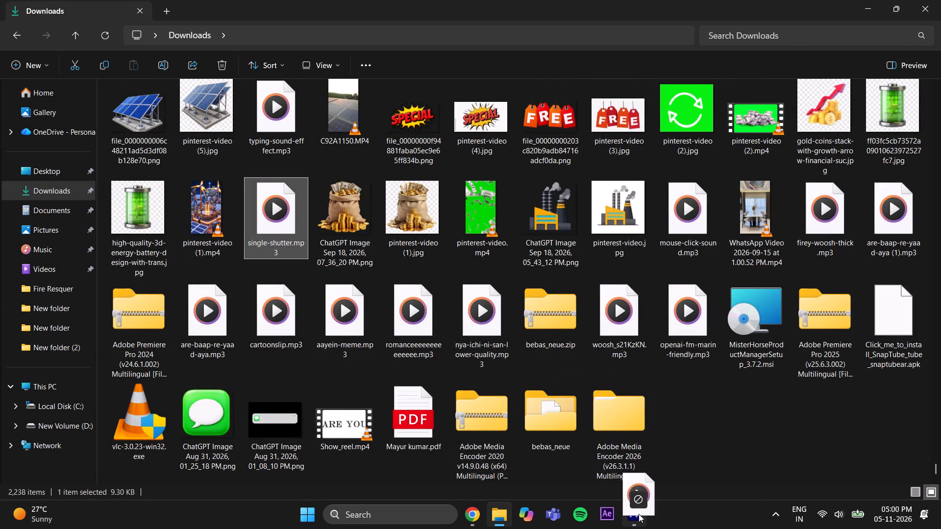
drag(639, 514, 297, 137)
Place the single-shutter.mp3 sound on A2 at 00:00:15:21, one frame before the SAFER SOLUTION image starts.
drag(306, 189, 357, 396)
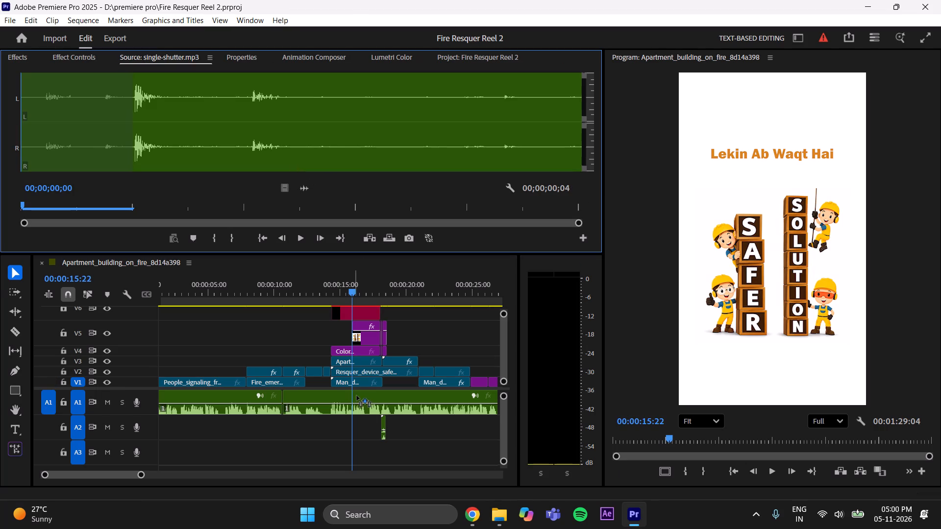
drag(357, 396, 352, 429)
drag(141, 476, 104, 478)
drag(349, 422, 334, 422)
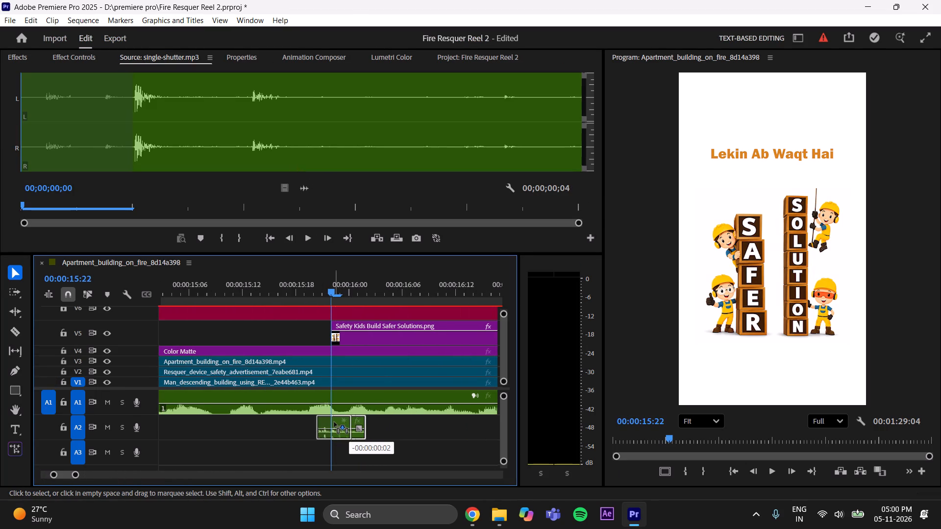
drag(334, 422, 336, 422)
Play back the shutter sound with the SAFER SOLUTION image's entrance and save the project.
drag(312, 287, 296, 300)
key(space)
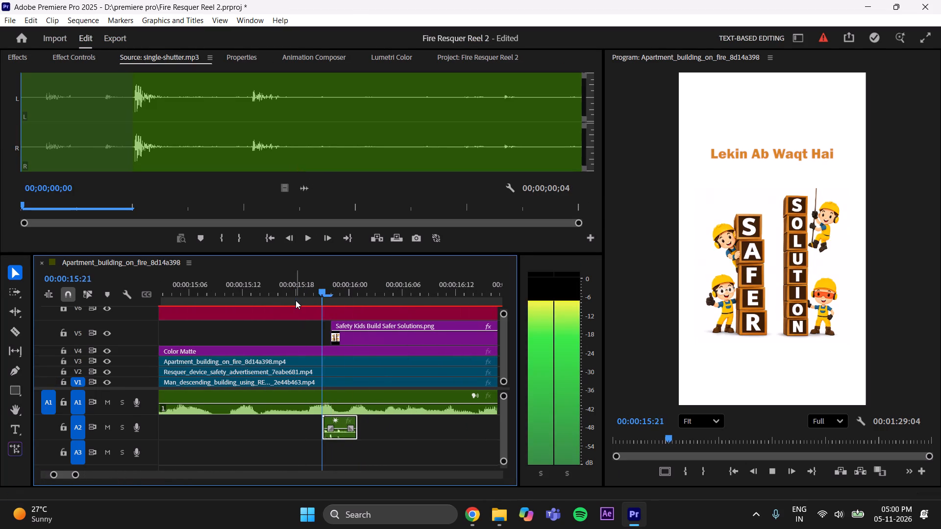
key(space)
click(413, 455)
key(ctrl+s)
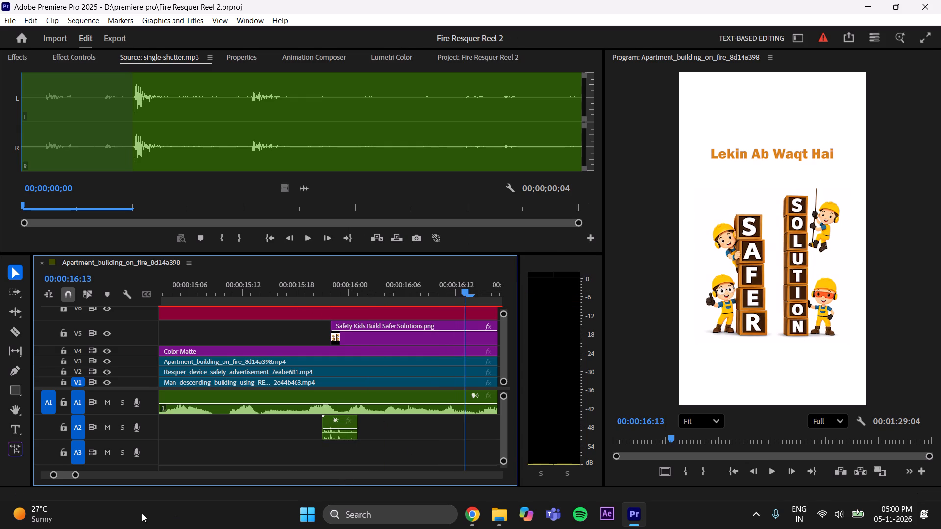
Save the project and play back the whole sequence from 00:00:00:00.
drag(78, 477, 242, 488)
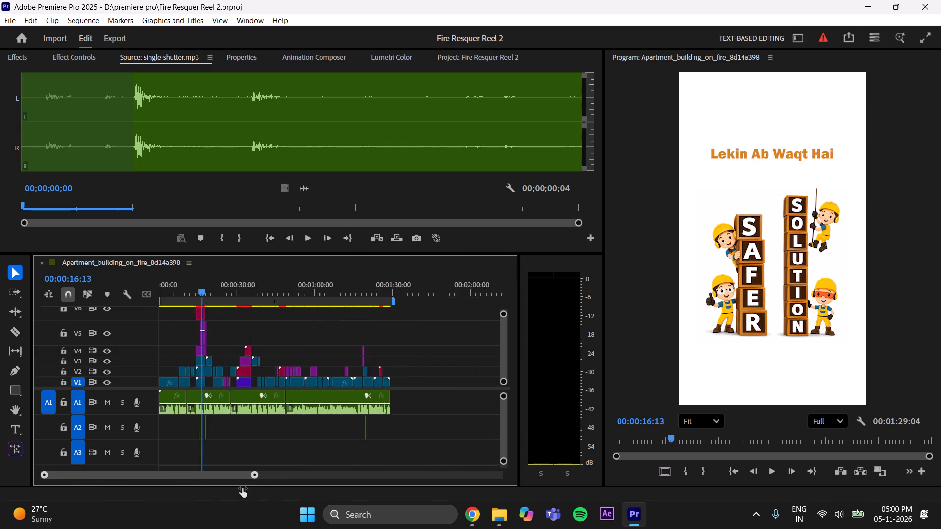
drag(242, 488, 226, 491)
key(ctrl+s)
key(ctrl+s)
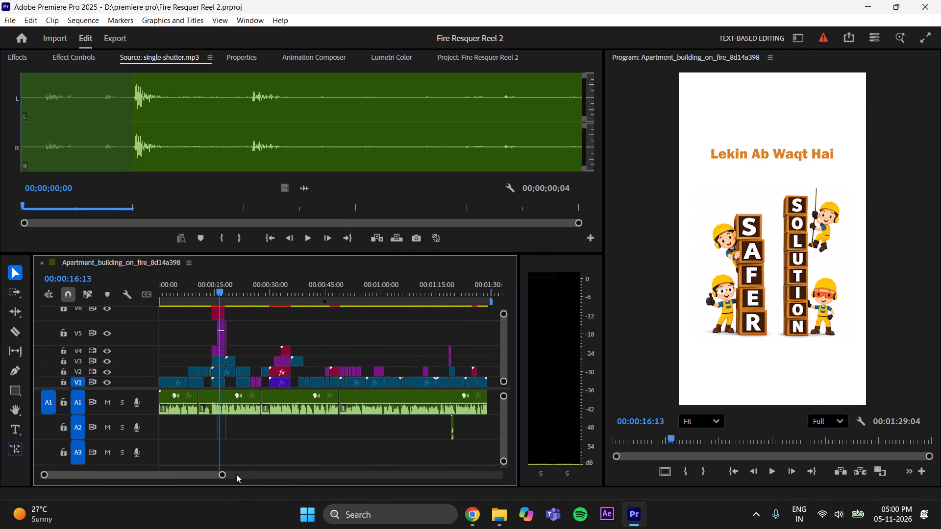
key(ctrl+s)
key(ctrl+s)
key(ctrl+s)
key(ctrl+s)
drag(213, 290, 111, 314)
key(ctrl+s)
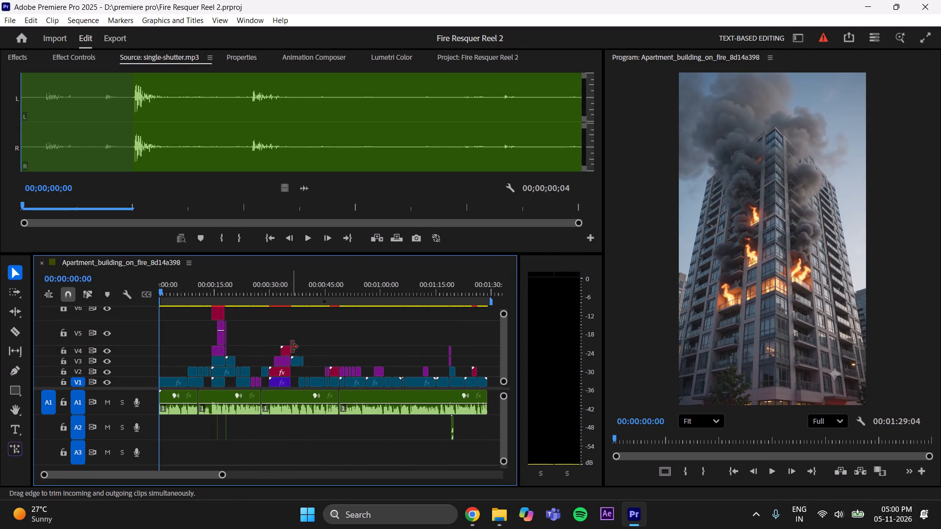
key(space)
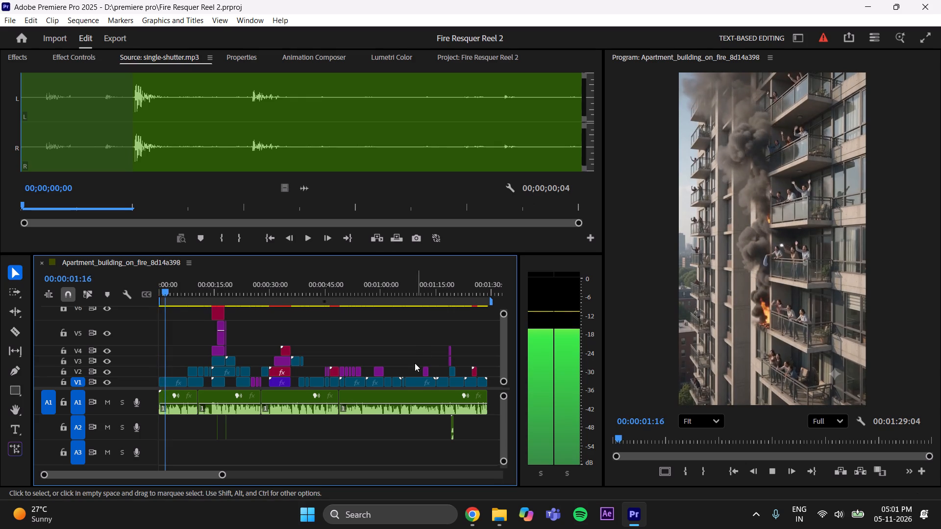
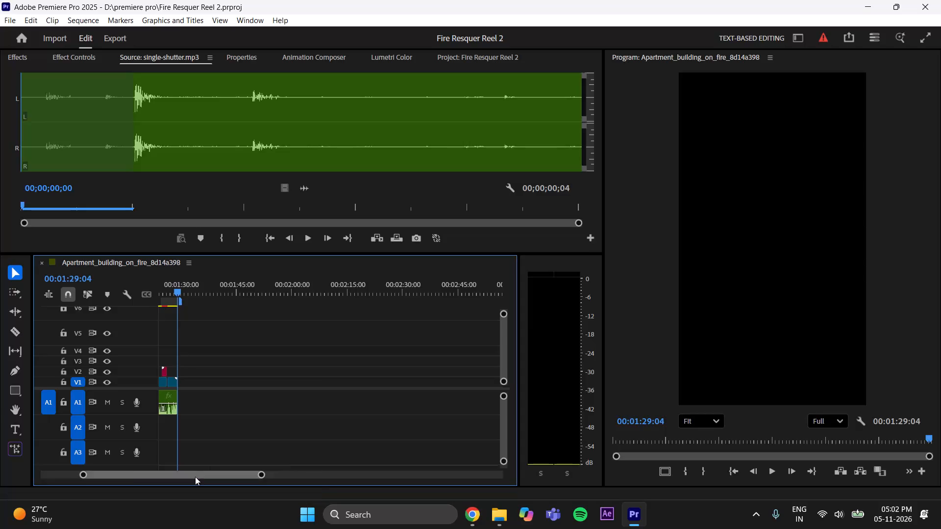
Save the Fire Resquer Reel 2 project.
drag(195, 477, 103, 472)
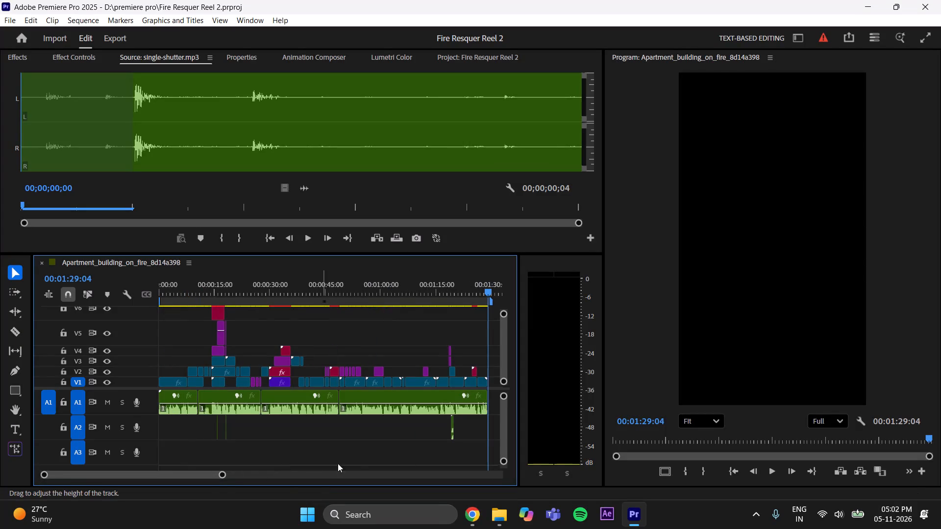
key(ctrl+s)
key(ctrl+s)
key(ctrl+s)
key(ctrl+s)
key(ctrl+s)
key(ctrl+s)
key(ctrl+s)
key(ctrl+s)
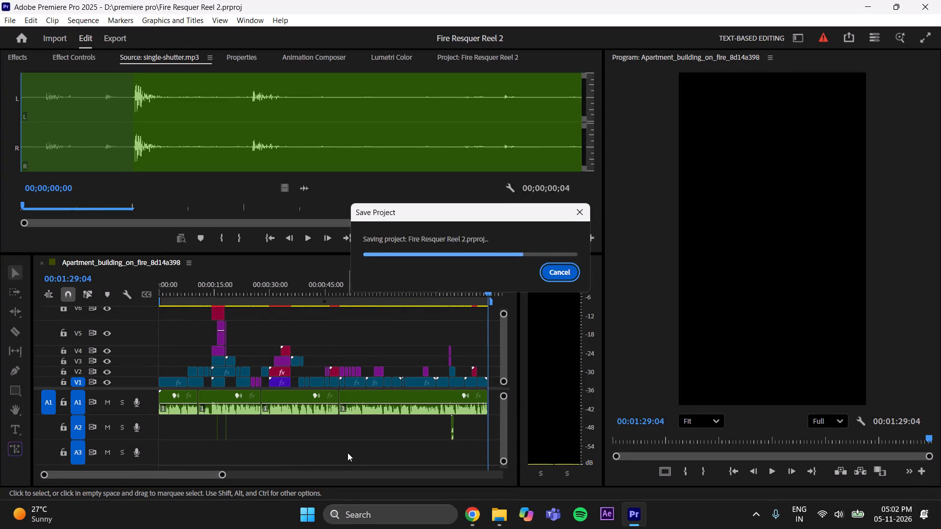
key(ctrl+s)
Open the export settings for the Apartment_building_on_fire_8d14a398 sequence.
click(114, 34)
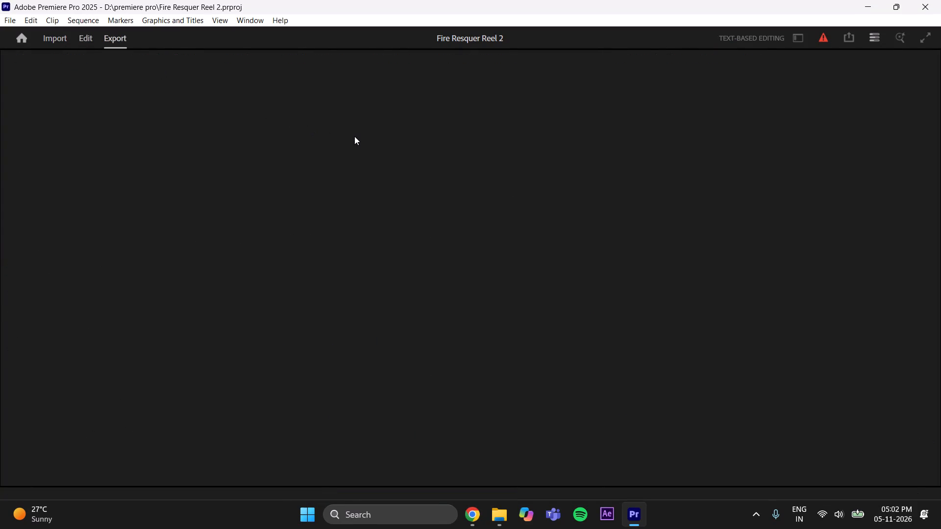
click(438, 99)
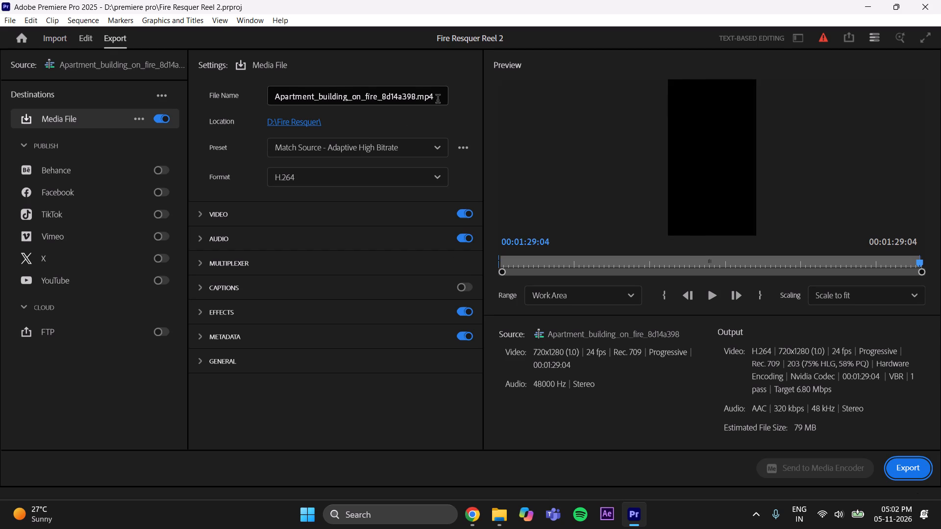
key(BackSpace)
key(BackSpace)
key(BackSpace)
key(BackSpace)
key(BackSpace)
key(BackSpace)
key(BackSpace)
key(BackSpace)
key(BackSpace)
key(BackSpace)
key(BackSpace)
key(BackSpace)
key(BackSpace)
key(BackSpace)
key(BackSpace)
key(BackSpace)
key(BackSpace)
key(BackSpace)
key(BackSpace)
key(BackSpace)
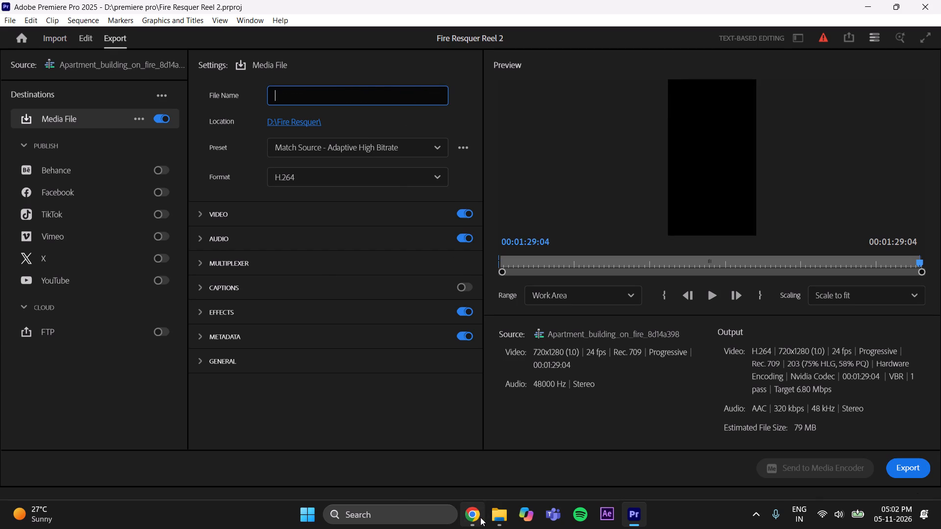
In File Explorer, delete the old export Fire resquer Reel 2.mp4 from the Fire Resquer folder on drive D.
click(496, 518)
click(63, 381)
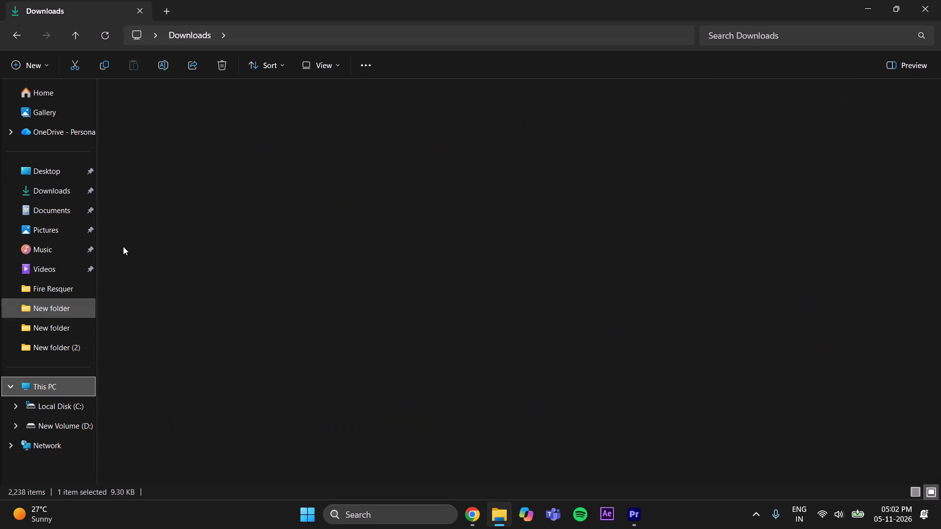
double_click(346, 117)
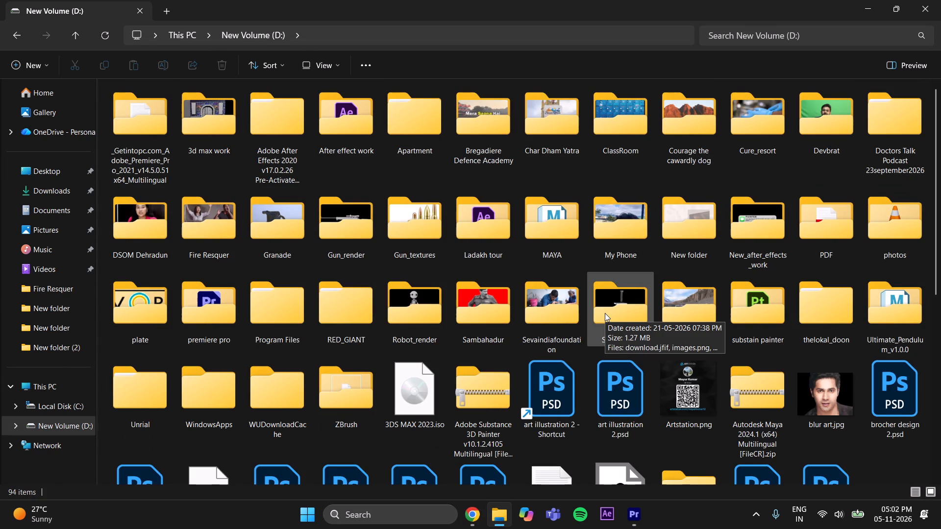
key(f)
double_click(215, 237)
double_click(213, 241)
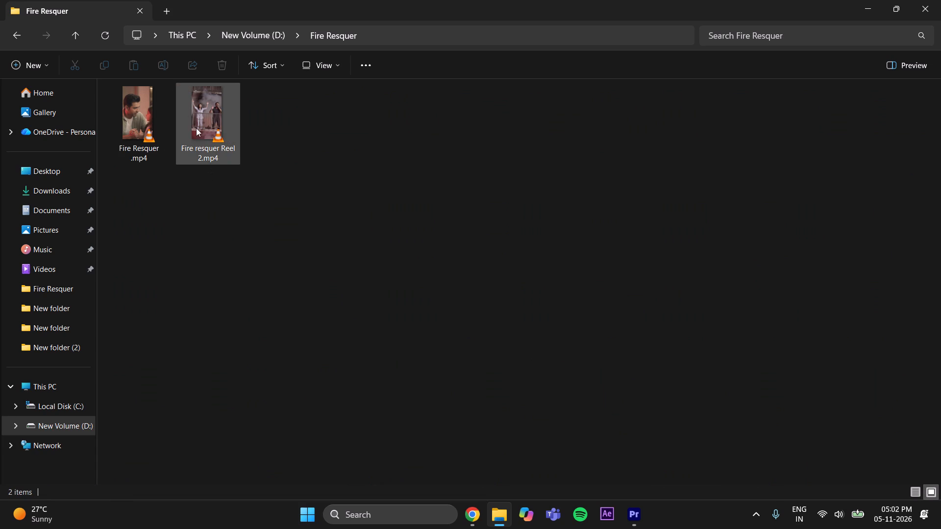
click(205, 126)
click(224, 66)
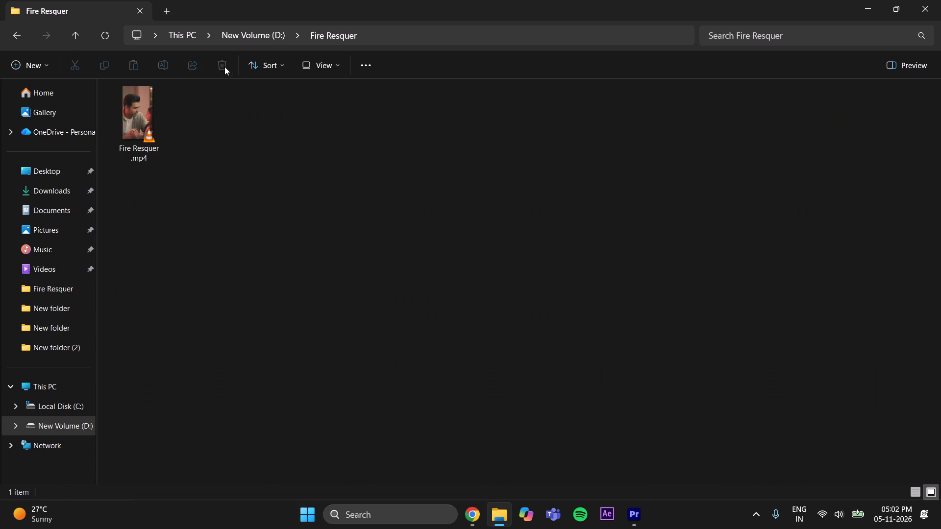
Back in Premiere Pro, replace the export file name with Fire Resquer 2Reel.
click(635, 509)
click(445, 95)
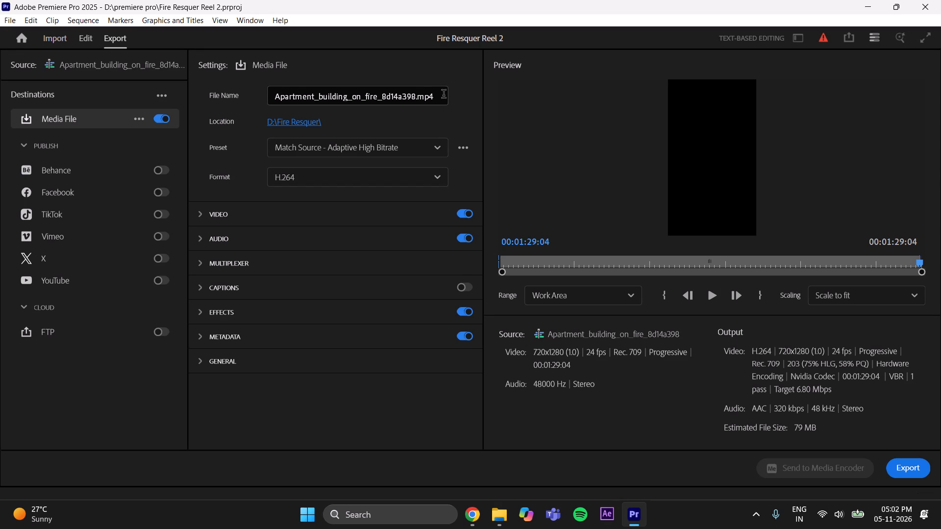
key(BackSpace)
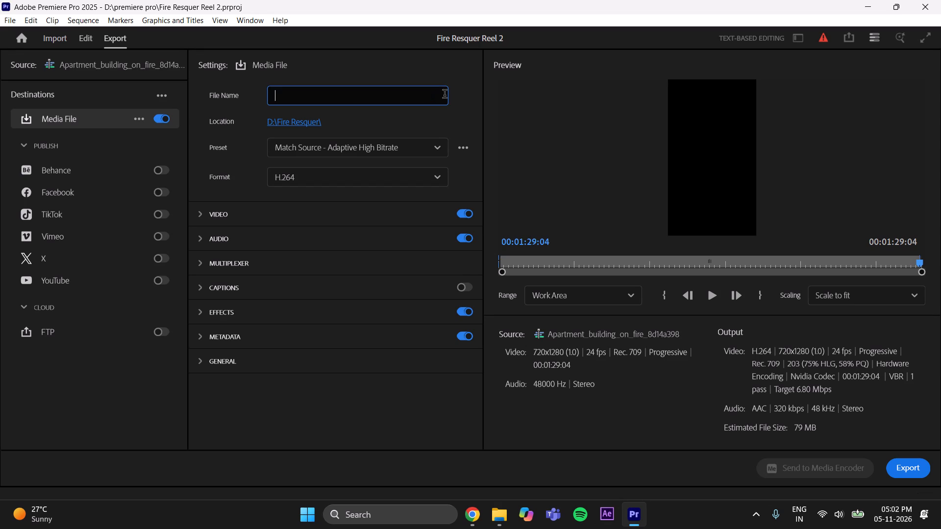
text(Fire)
key(space)
text(Resqu)
text(er)
key(space)
key(2)
text(Ree)
key(l)
key(Return)
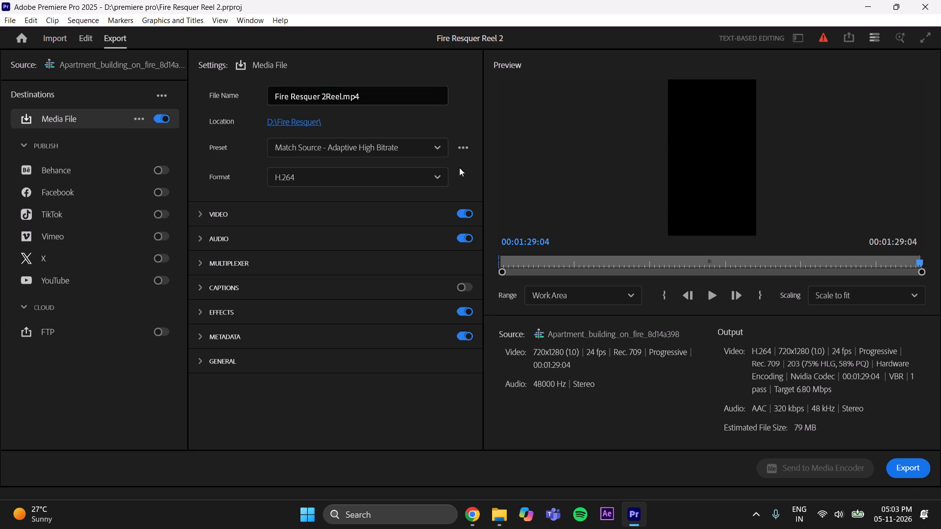